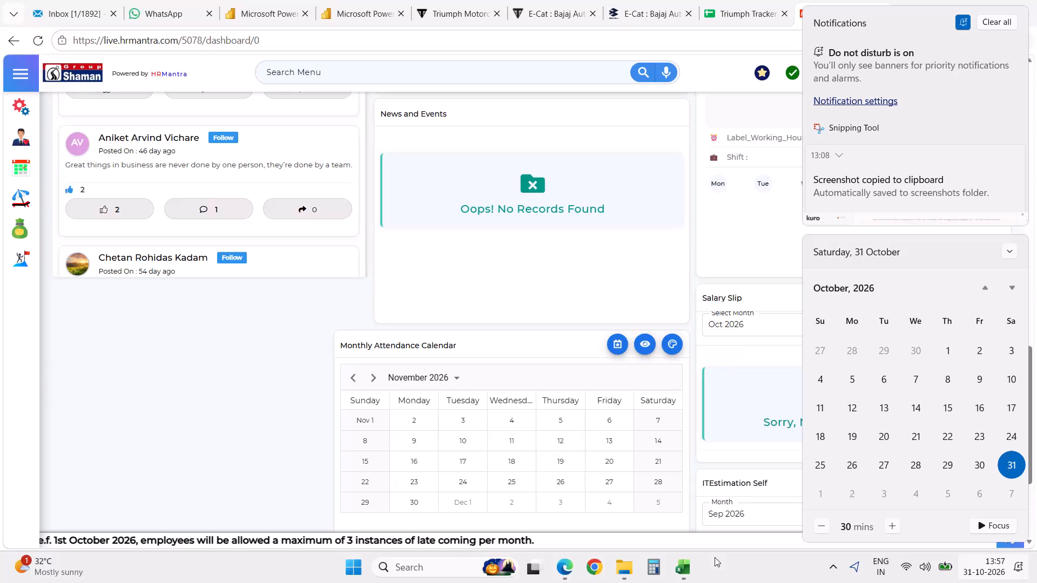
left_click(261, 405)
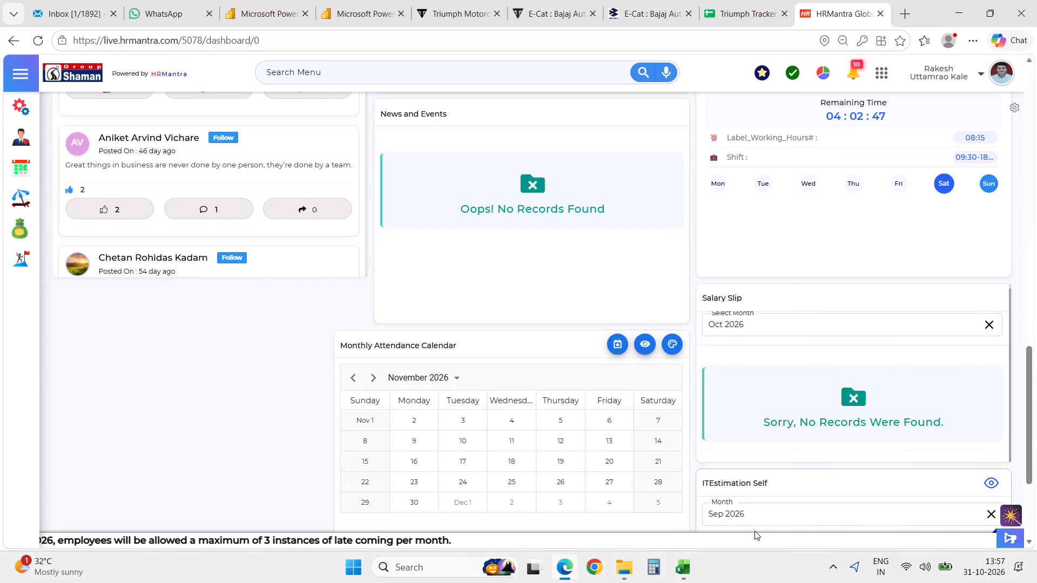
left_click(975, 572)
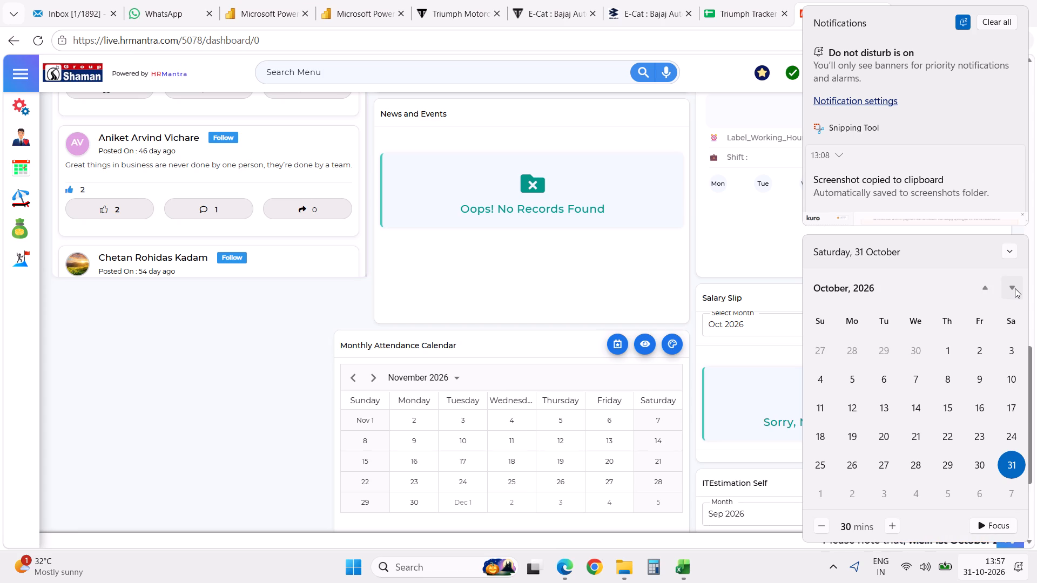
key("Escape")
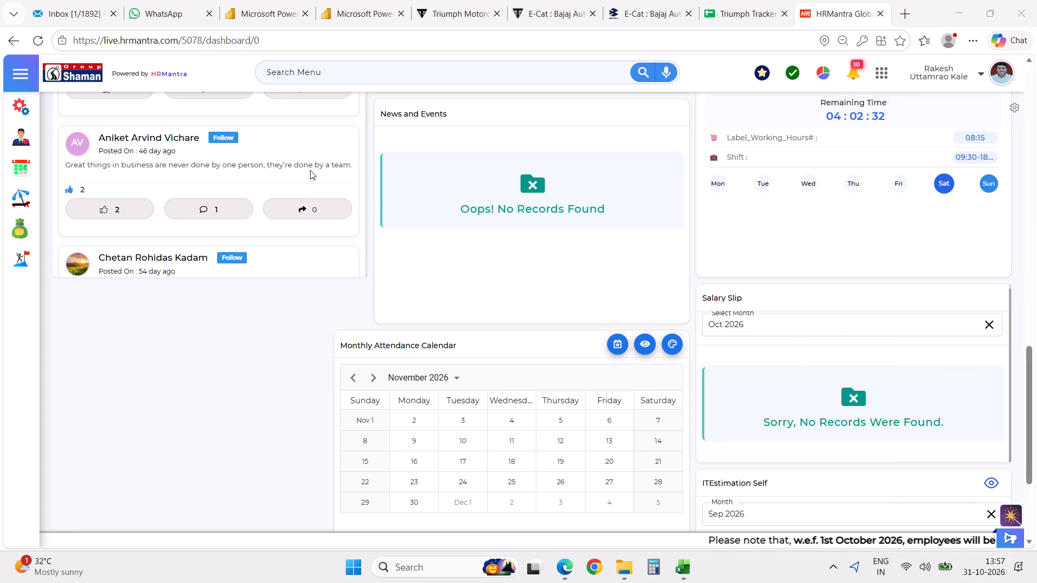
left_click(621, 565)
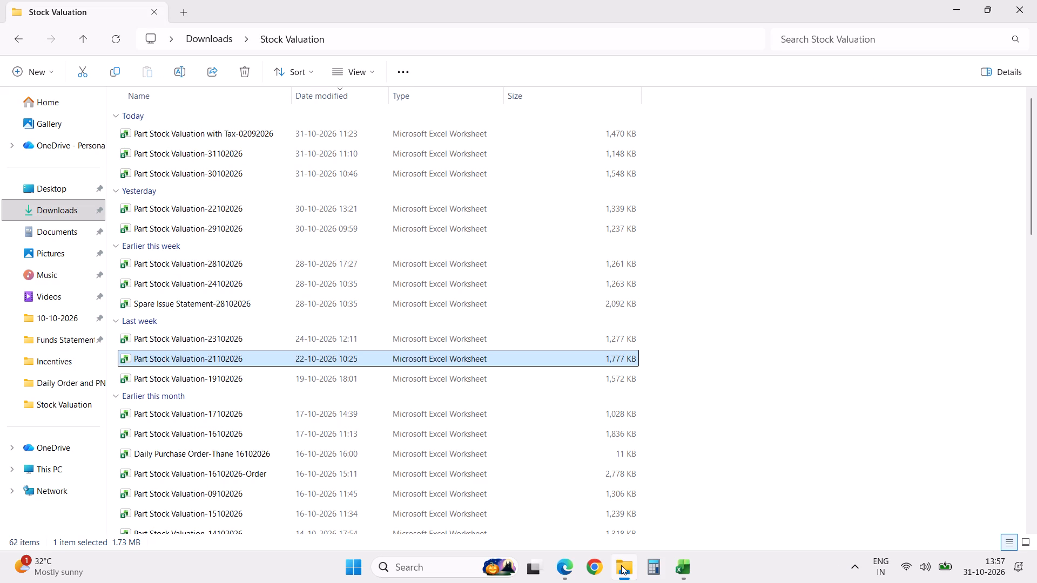
In the NM_Stock_Count workbook, enter an exact-match VLOOKUP in G2 for A2 against 'Count Pivot'!A1:B615, returning column 2.
left_click(687, 566)
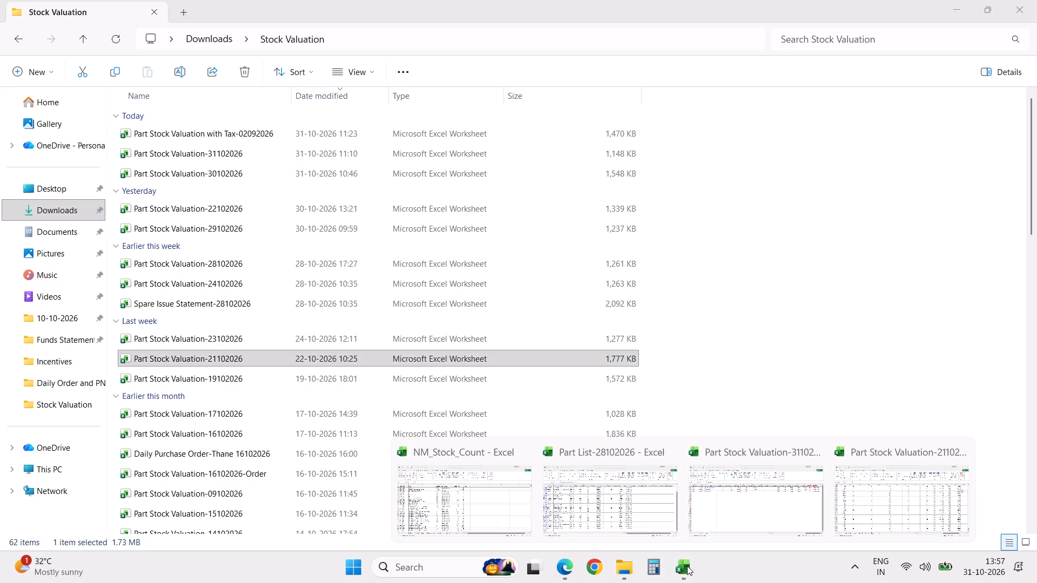
left_click(485, 498)
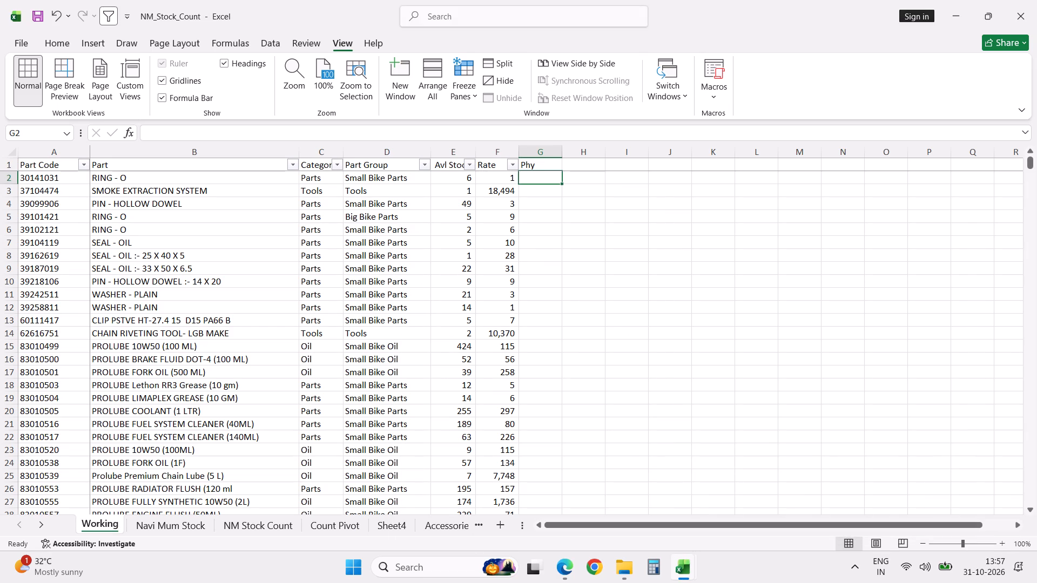
type("=vlo")
key("Tab")
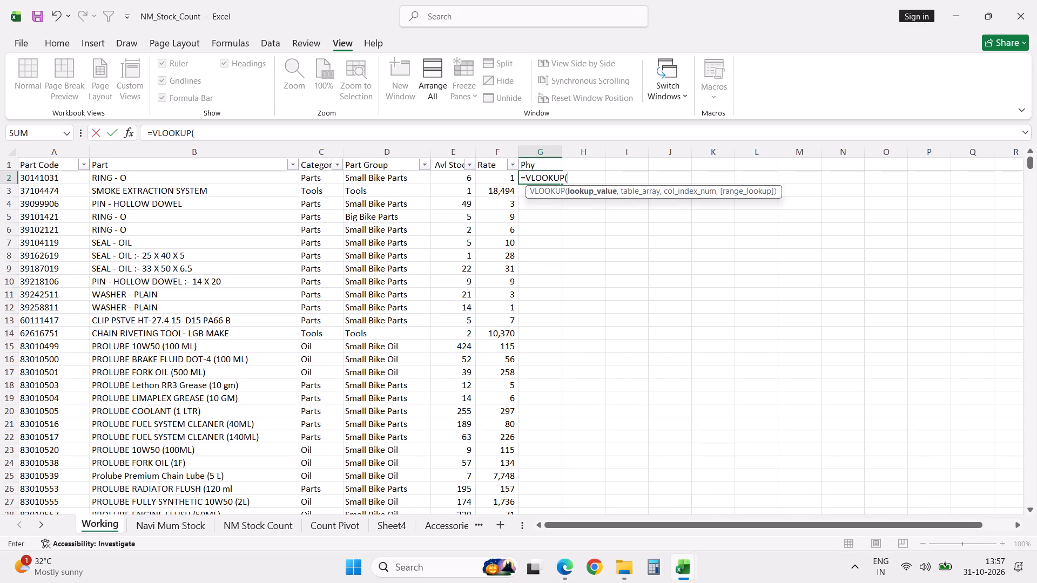
left_click(59, 177)
key("comma")
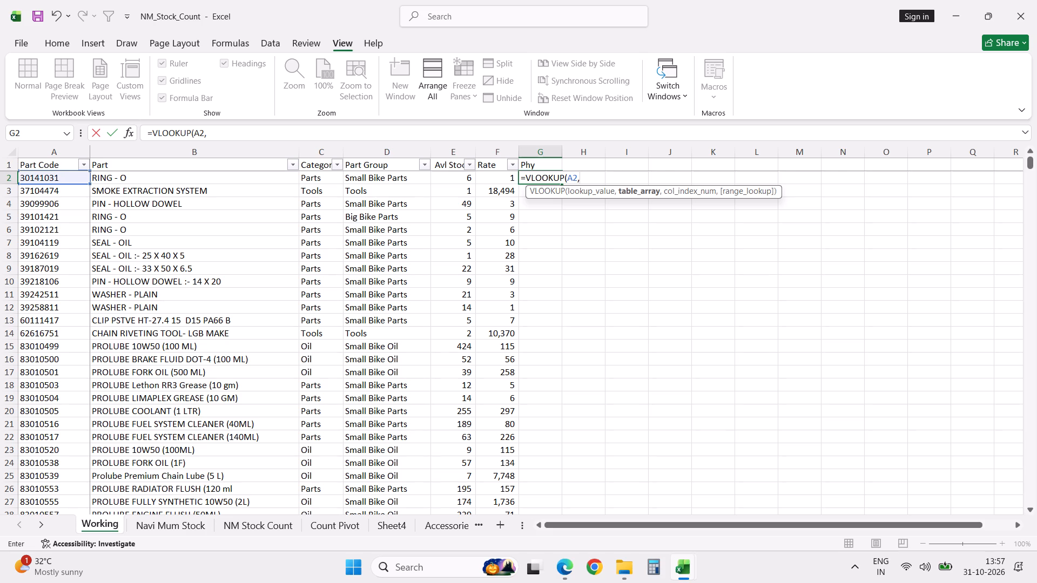
left_click(327, 531)
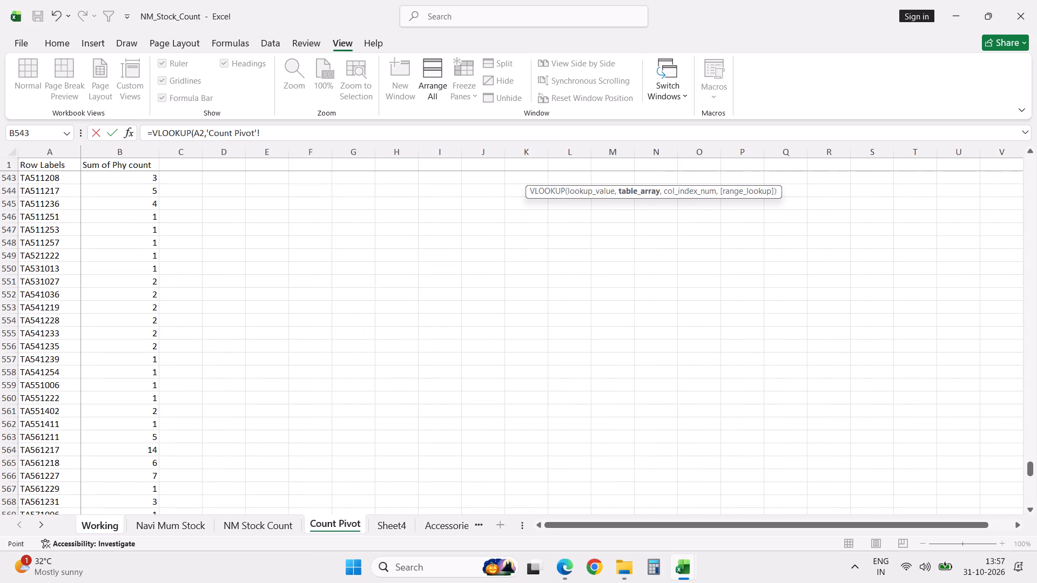
left_click(52, 167)
key("shift+Right")
key("ctrl+shift+Down")
type(",2,0")
key("Return")
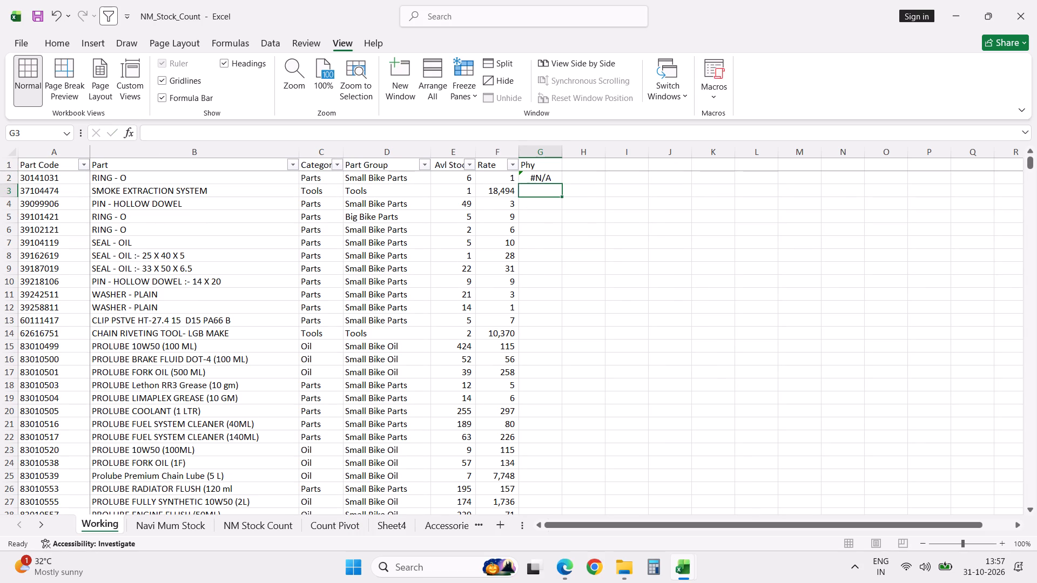
Make the G2 formula's lookup range absolute, as 'Count Pivot'!$A$1:$B$615.
left_click(542, 175)
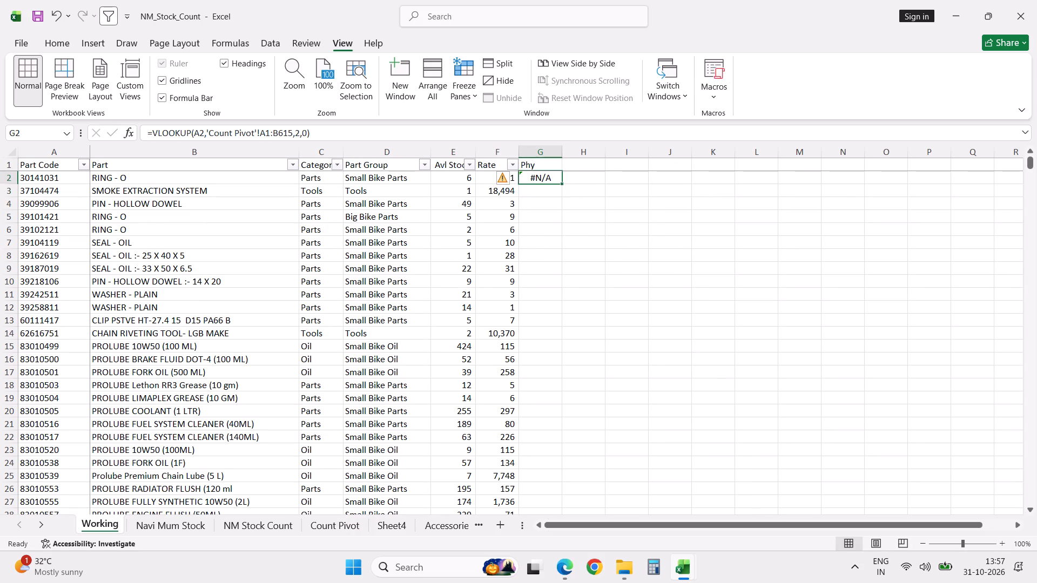
left_click(402, 132)
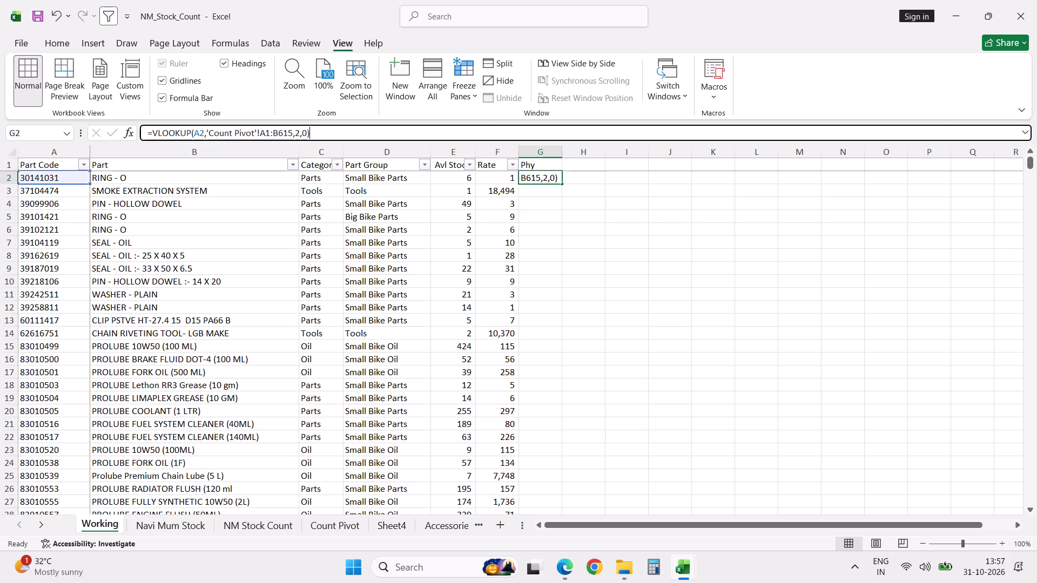
key("Left")
key("Left")
key("Left")
key("Left")
key("Left")
key("shift+Left")
key("shift+Left")
key("shift+Left")
key("shift+Left")
key("shift+Left")
key("shift+Left")
key("shift+Left")
key("shift+Left")
key("shift+Left")
key("shift+Left")
key("shift+Left")
key("shift+Left")
key("shift+Left")
key("shift+Left")
key("shift+Left")
key("shift+Left")
key("shift+Left")
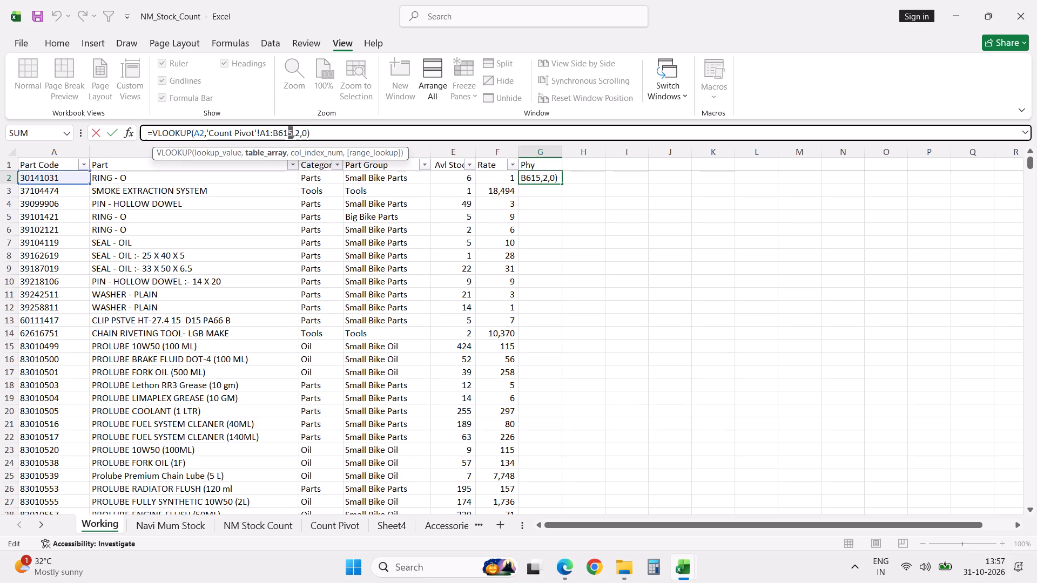
key("shift+Left")
key("shift+Left")
key("shift+Left")
key("shift+Left")
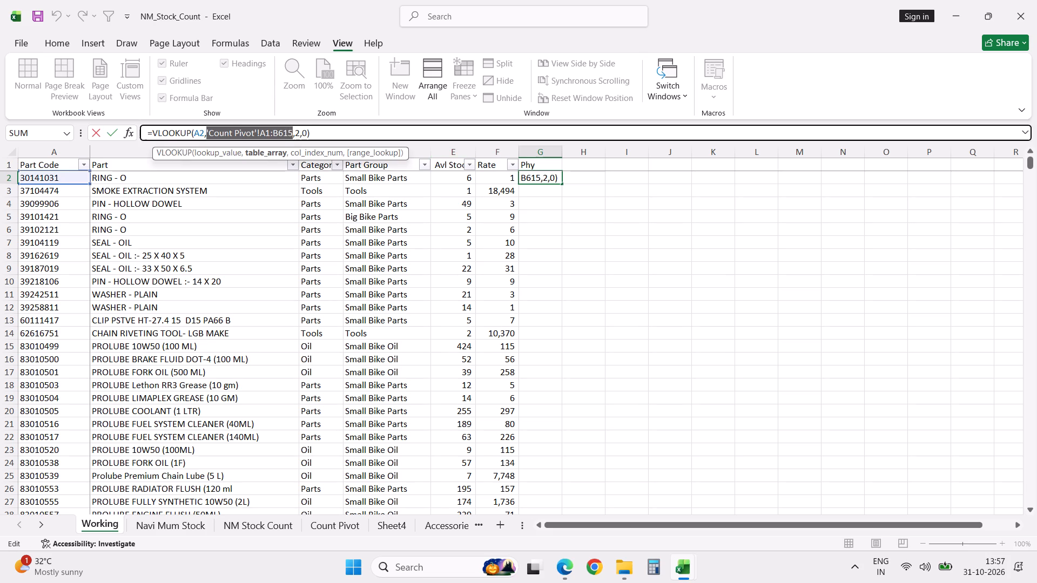
key("F4")
key("Return")
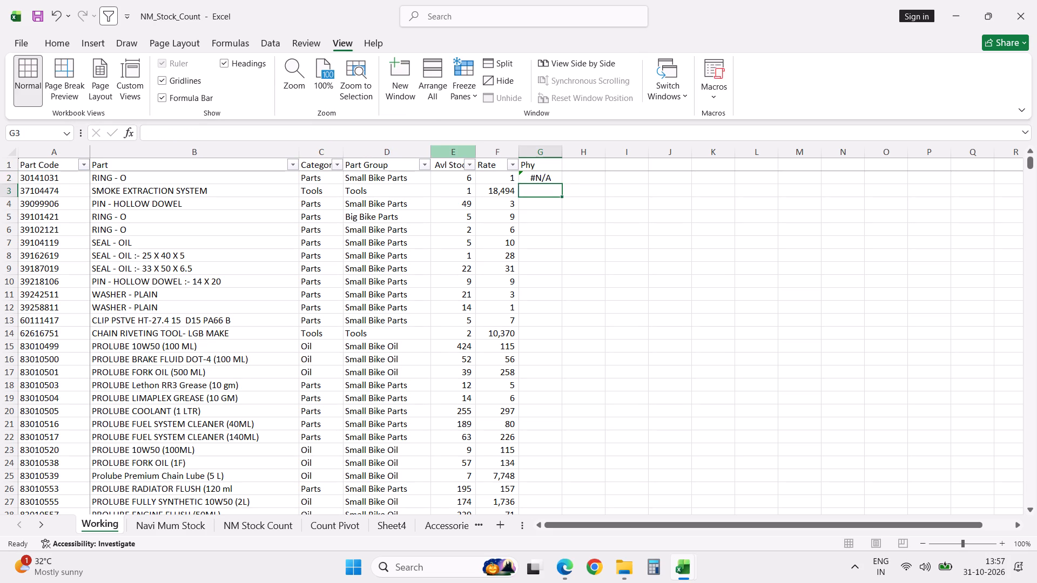
Fill the G2 lookup formula down the whole Phy column to the last data row.
left_click(549, 179)
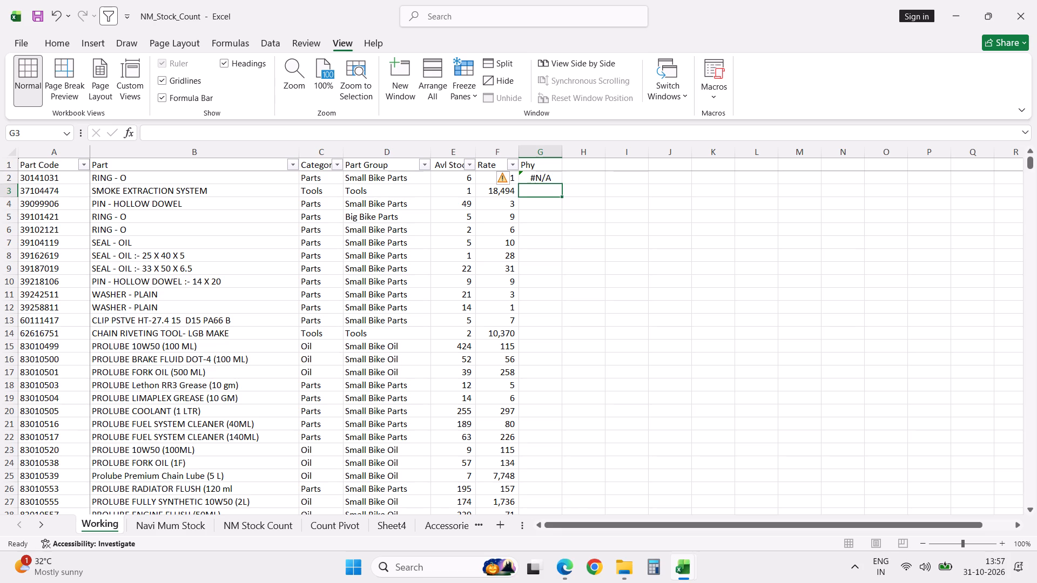
double_click(563, 184)
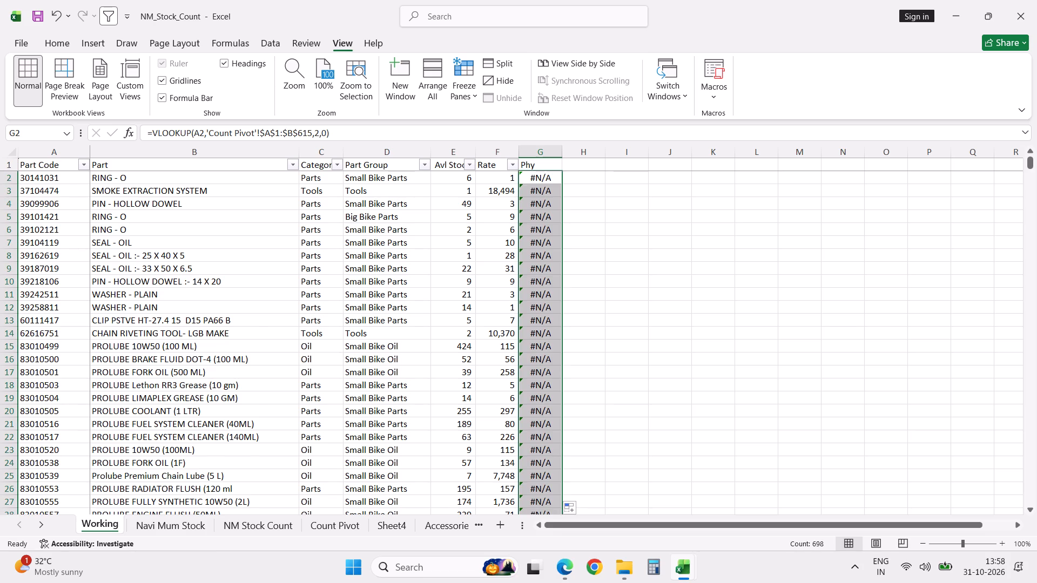
scroll(520, 314, "down", 6)
scroll(520, 314, "up", 10)
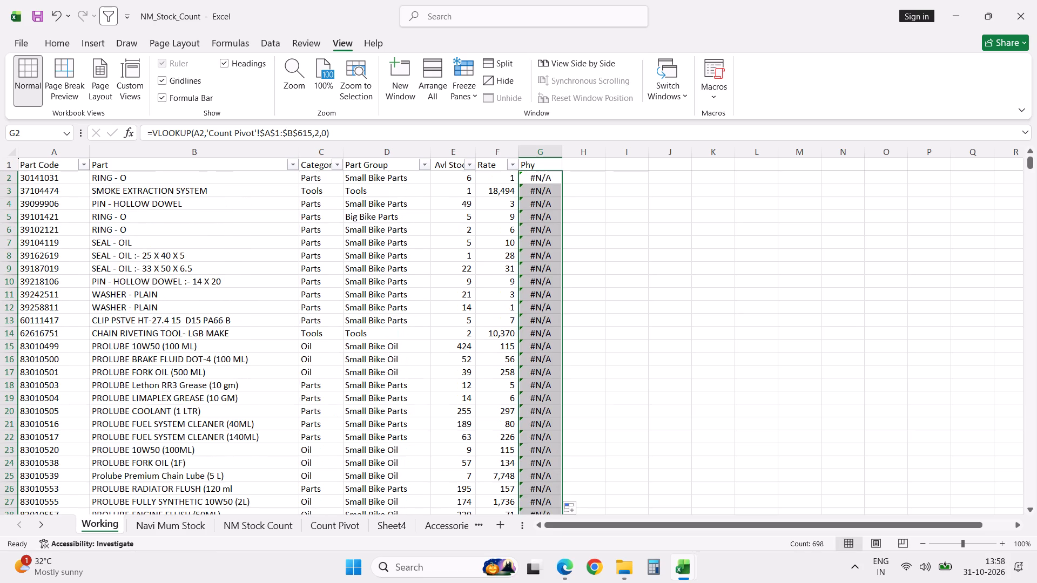
scroll(520, 314, "up", 4)
Filter the Category column to show only Tools.
left_click(338, 165)
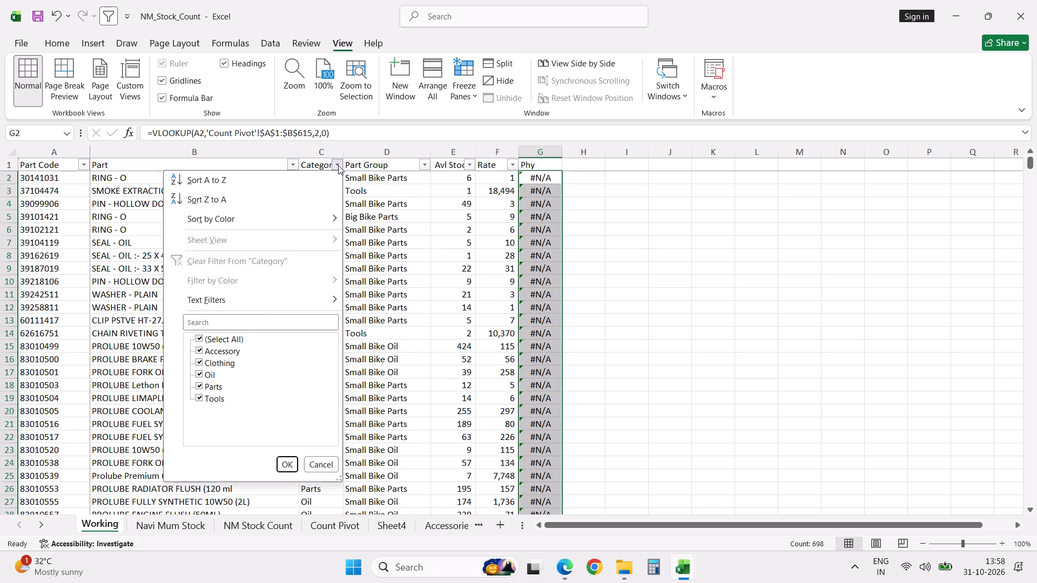
left_click(234, 337)
left_click(211, 398)
left_click(289, 459)
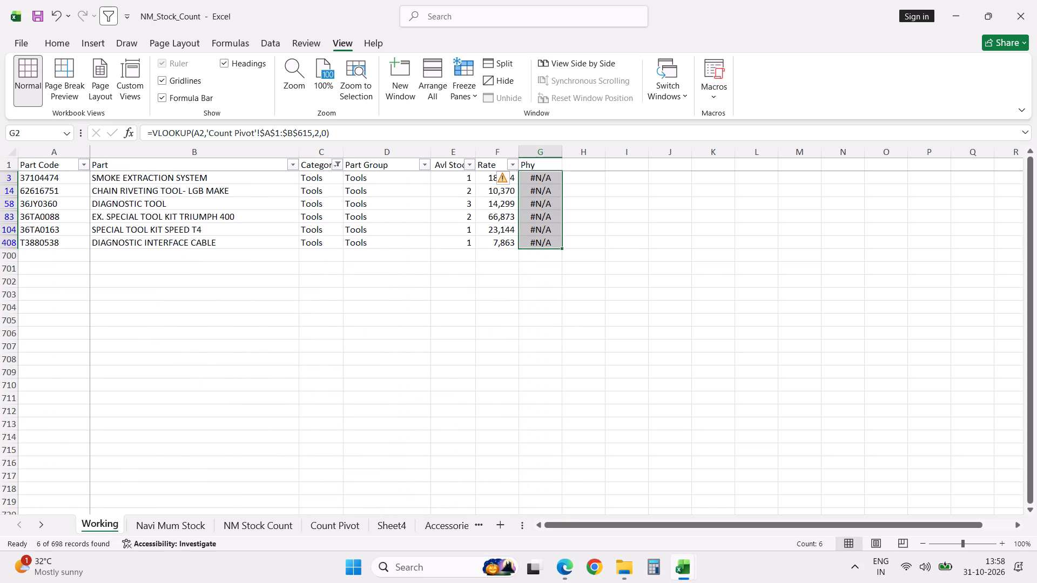
scroll(289, 459, "up", 9)
Delete all the filtered Tools rows from the Working sheet.
left_click(485, 177)
left_click(491, 241, "shift")
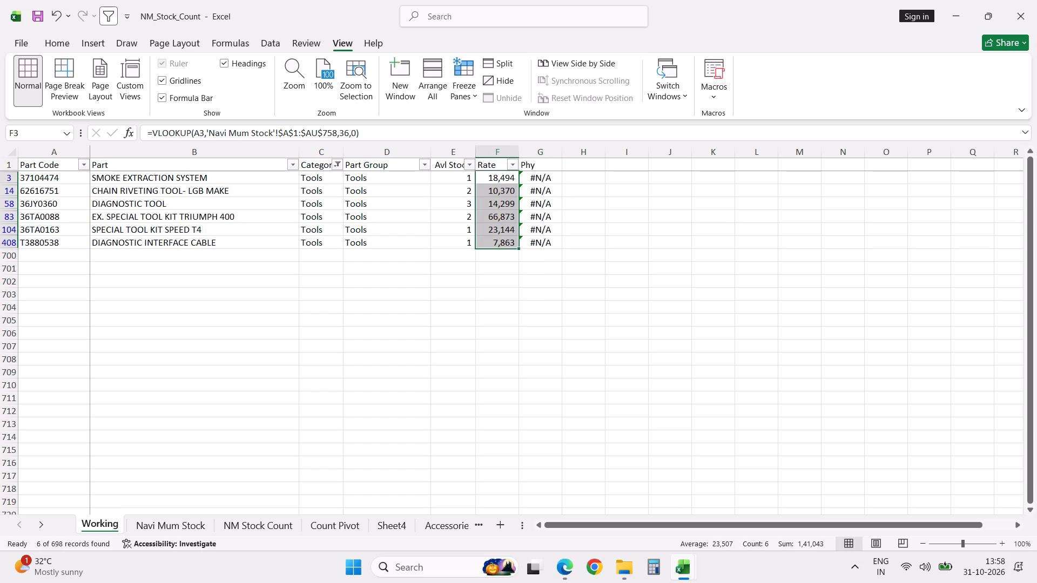
left_click(14, 179)
key("shift+Down")
key("shift+Down")
key("shift+Down")
key("shift+Down")
key("shift+Down")
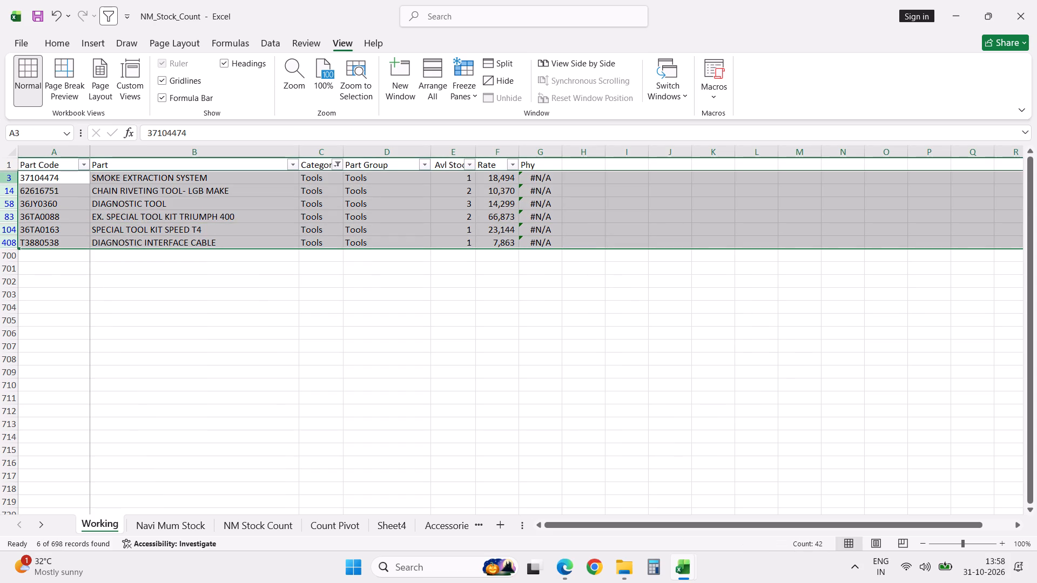
key("ctrl+minus")
left_click(429, 196)
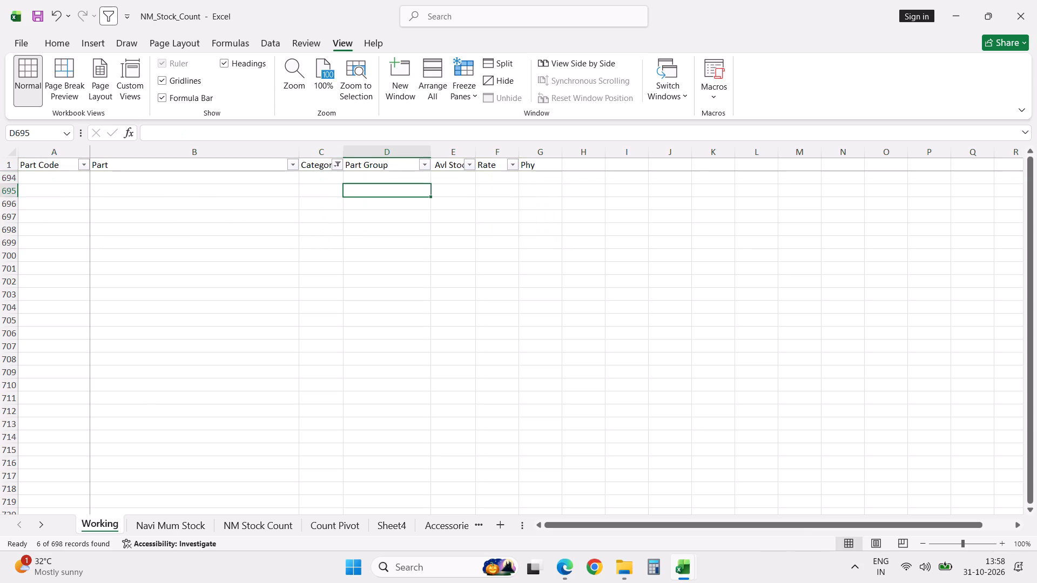
Show all remaining categories again and remove the filter from the header row.
left_click(338, 165)
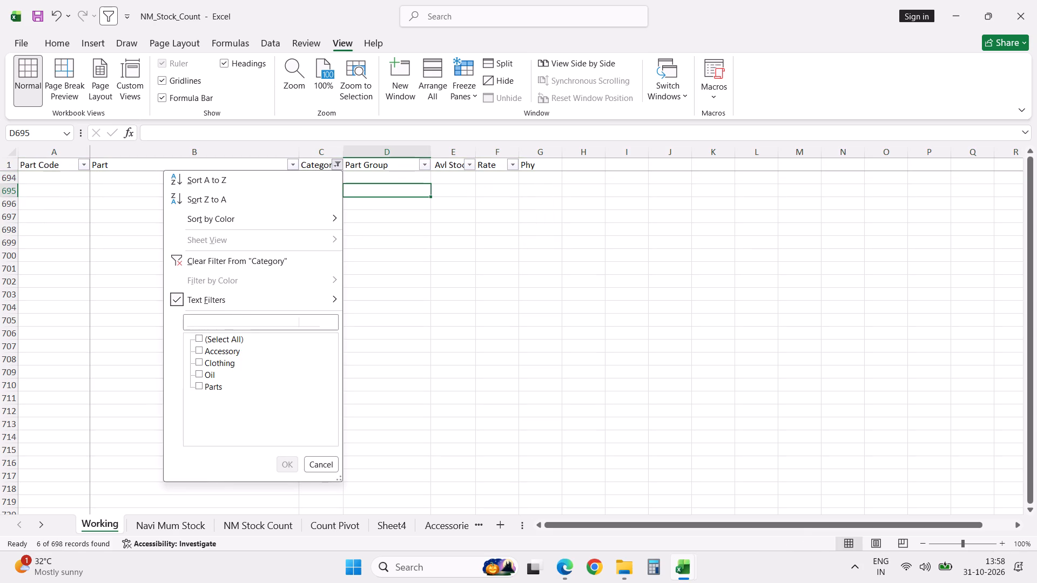
left_click(226, 333)
left_click(291, 462)
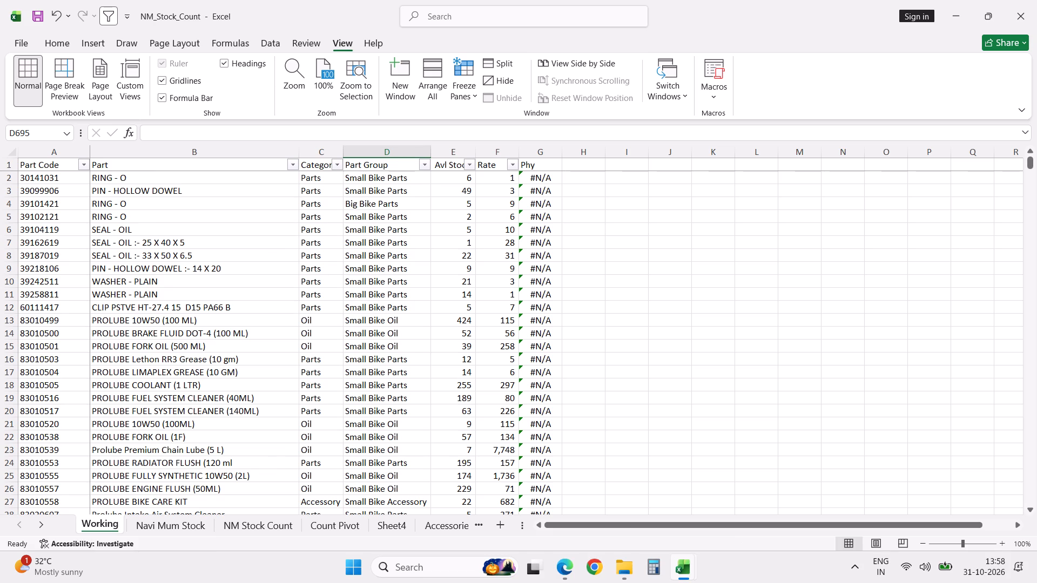
left_click(60, 165)
type("dff")
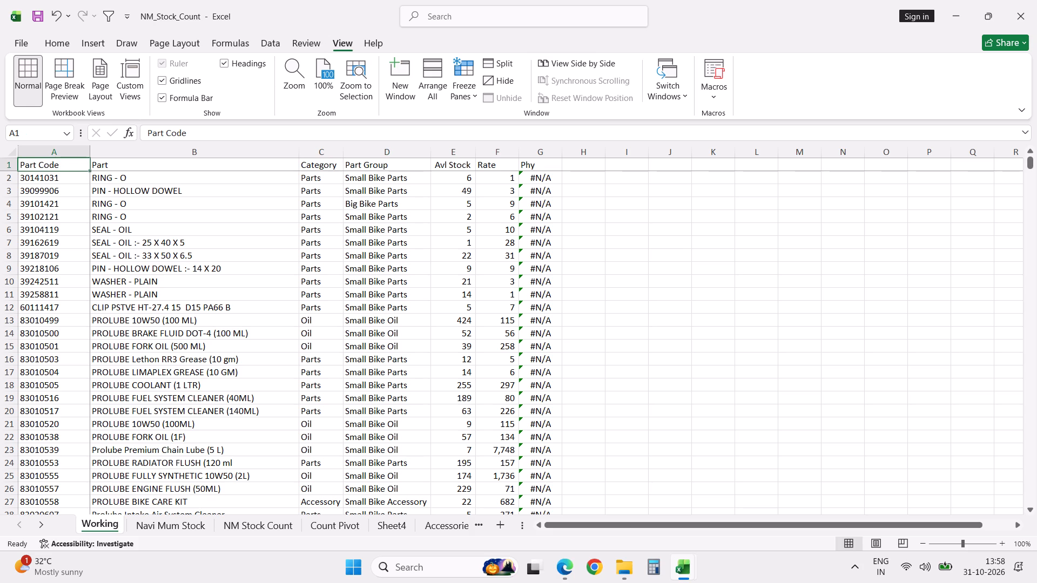
Replace the lookup formulas in the Phy column, from G2 down, with their values.
left_click(528, 171)
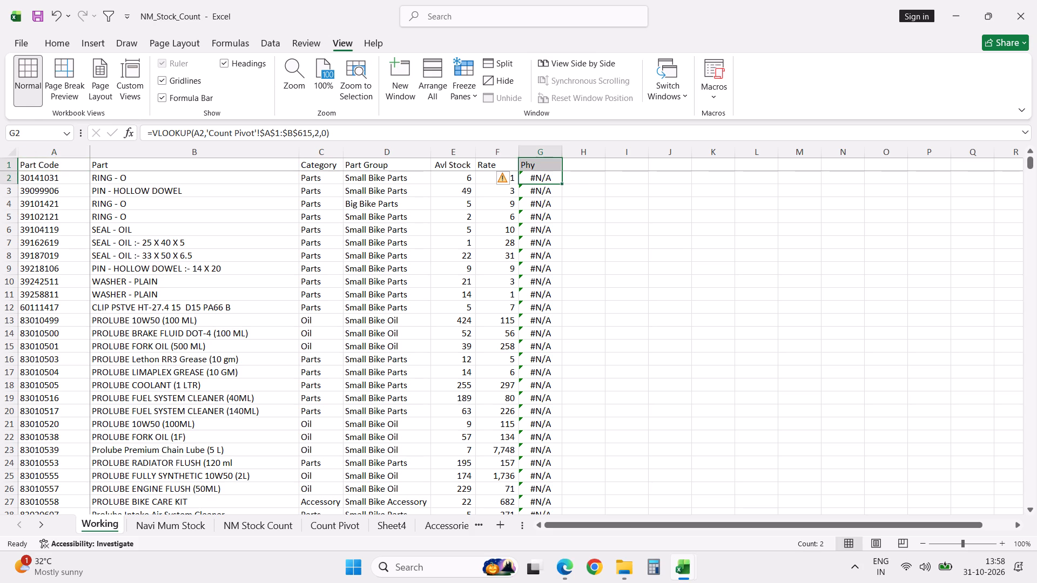
key("Up")
key("Down")
key("ctrl+shift+Down")
key("ctrl+c")
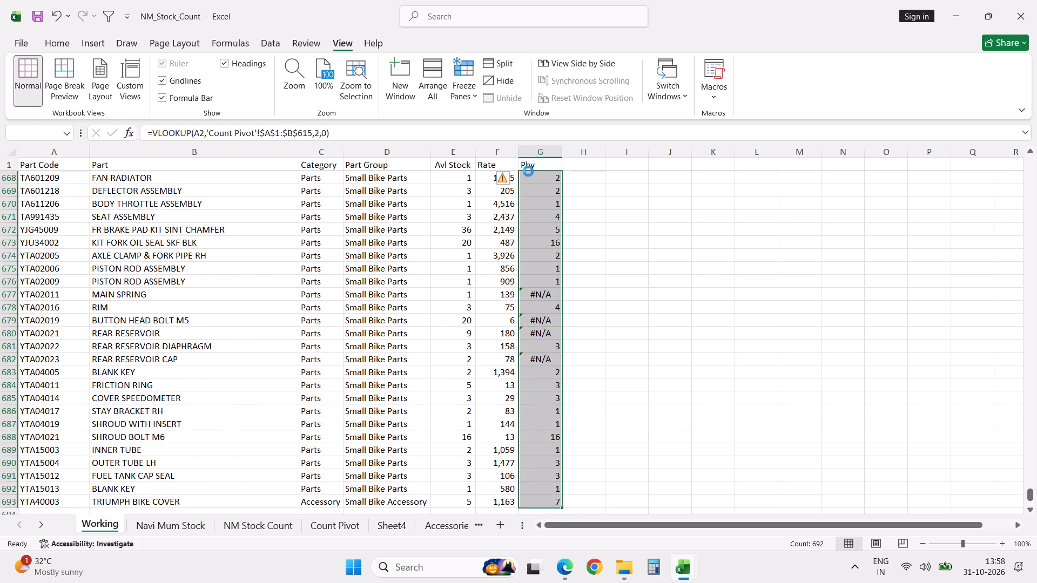
key("Up")
key("Down")
key("Up")
key("Down")
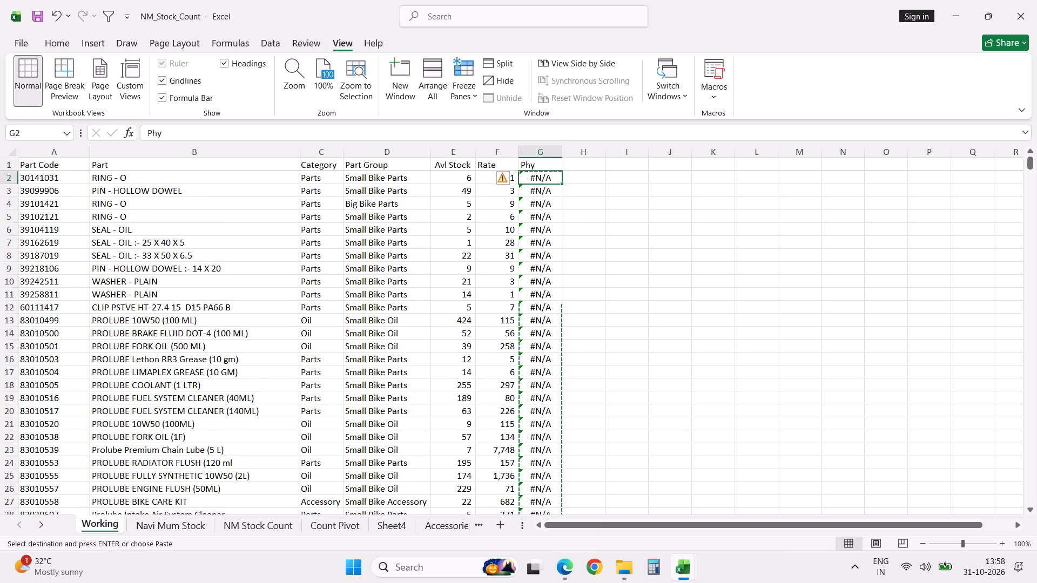
right_click(541, 180)
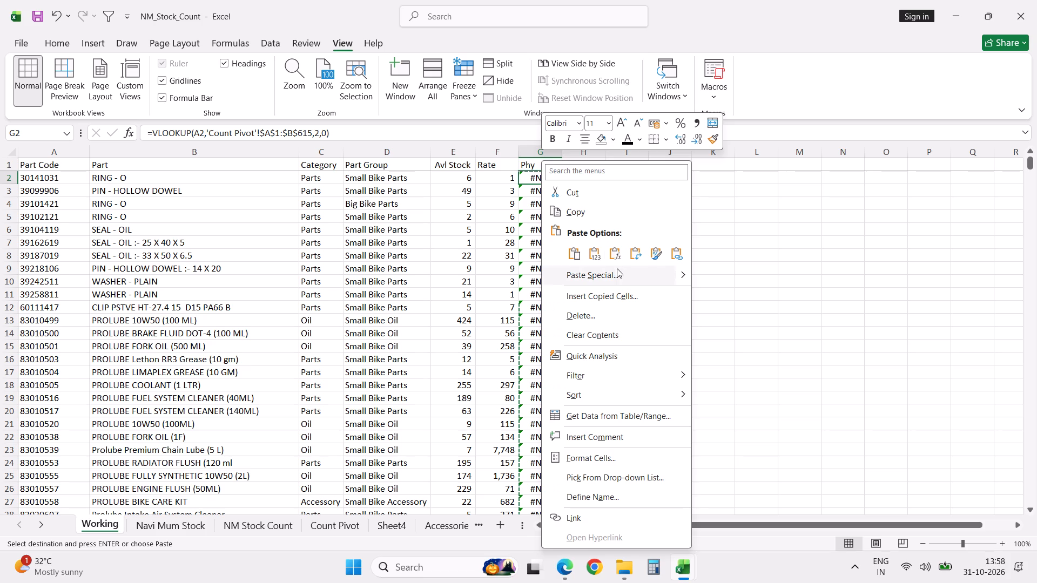
left_click(596, 259)
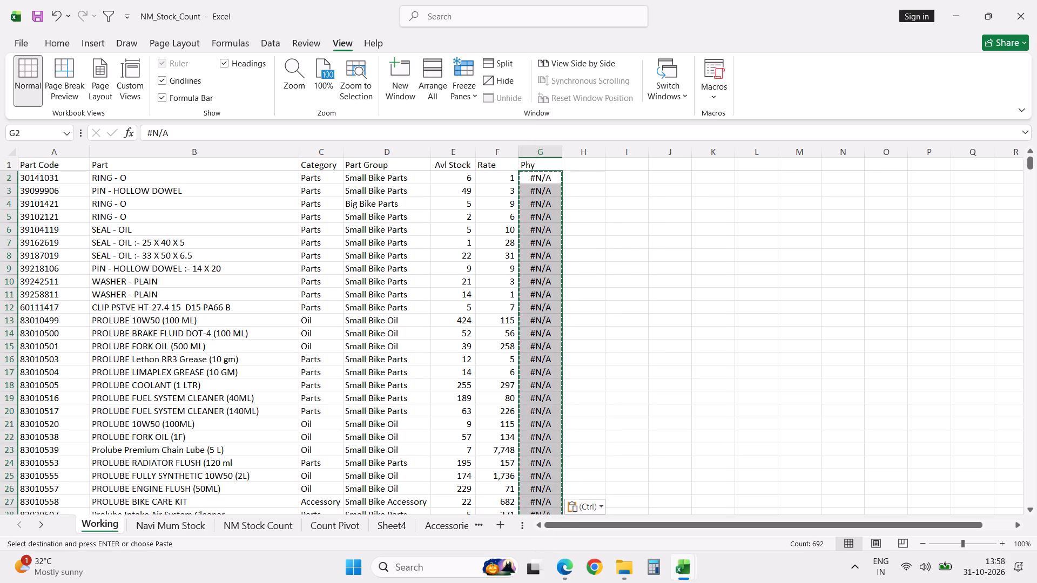
Add filters to the Working sheet's header row, from Part Code to Phy.
key("Escape")
left_click(34, 164)
left_click(551, 169, "shift")
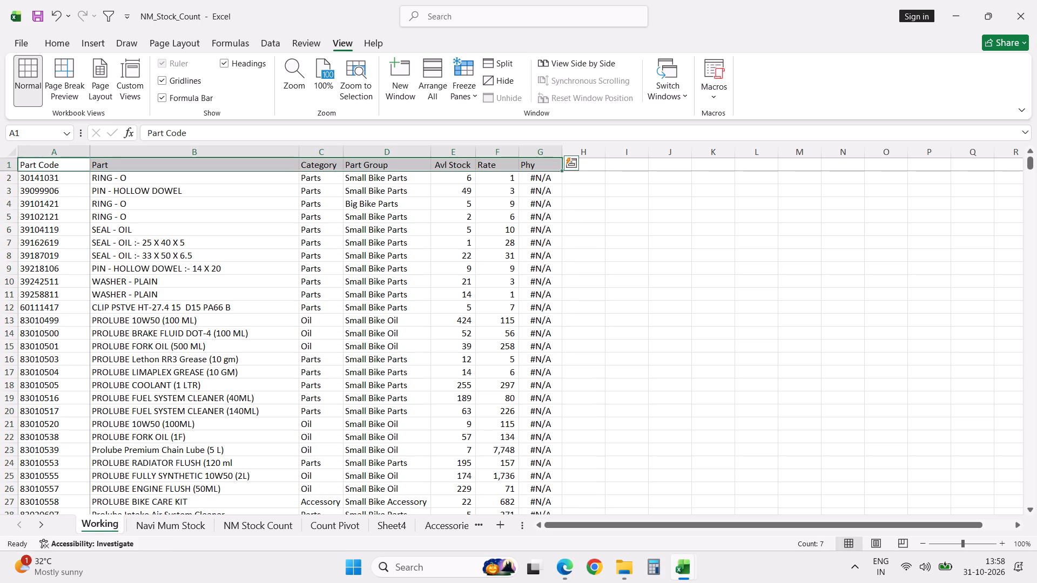
key("alt+d")
type("ff")
Filter #N/A out of the Phy column to check the column's sum, and show all its values again.
left_click(556, 166)
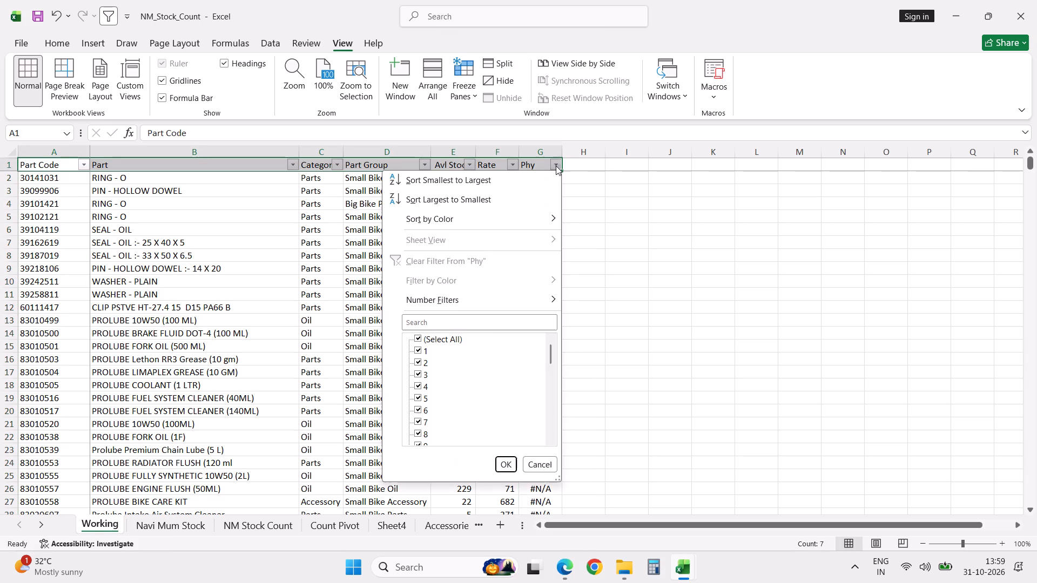
left_click_drag(551, 349, 550, 348)
left_click_drag(550, 348, 564, 435)
left_click(437, 435)
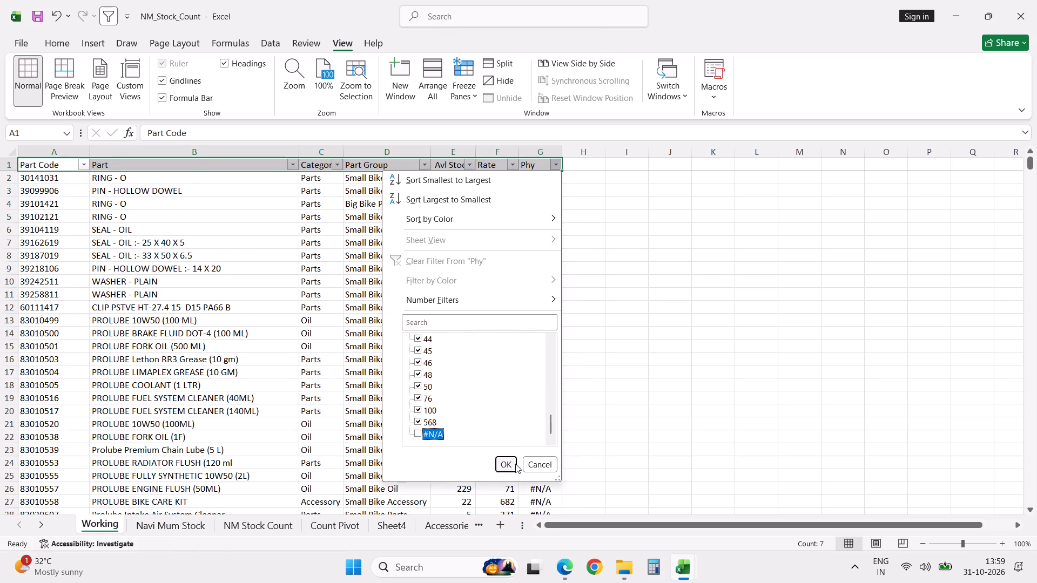
left_click(516, 464)
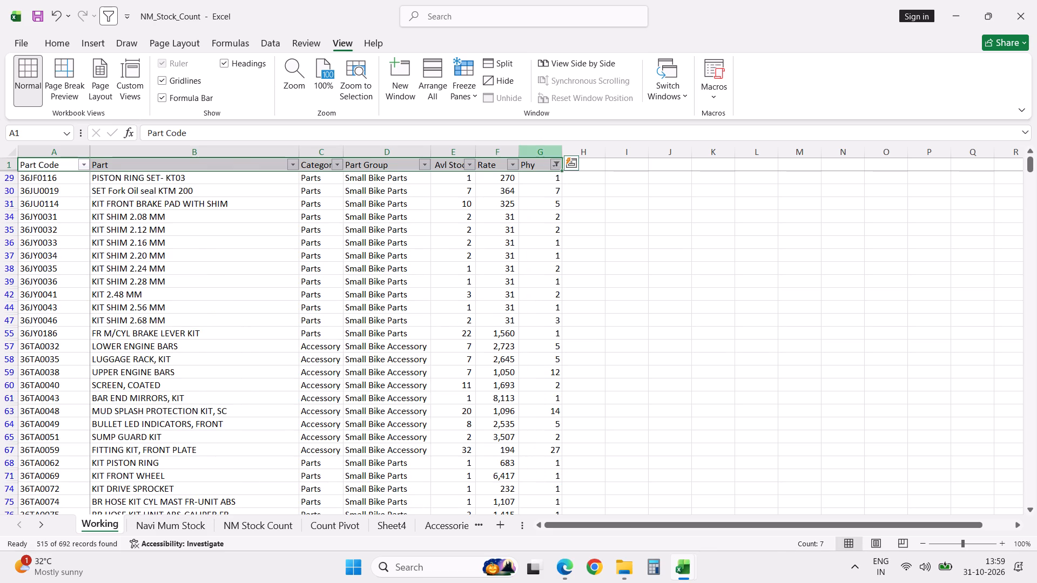
left_click(538, 150)
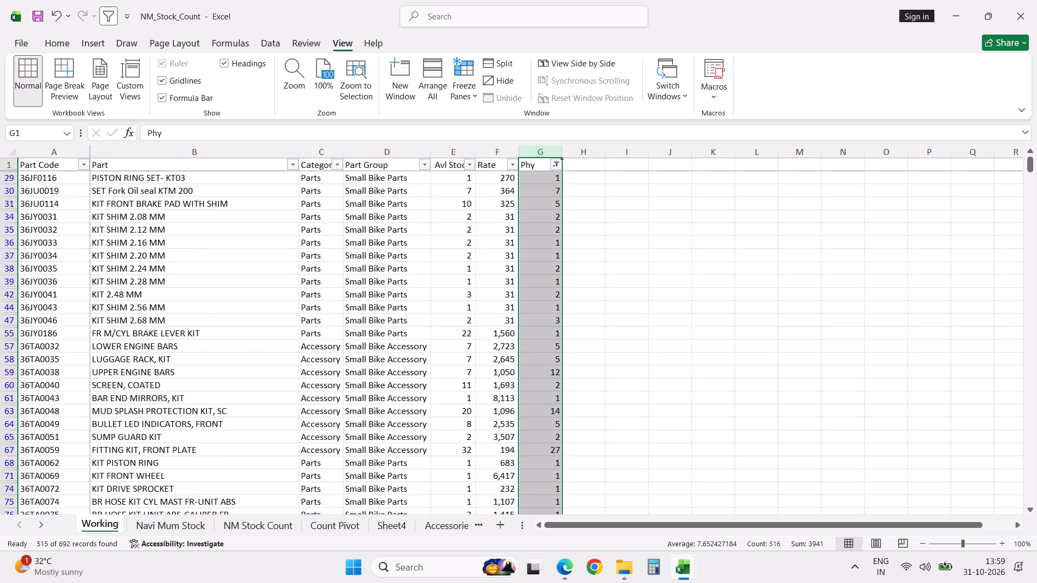
left_click(558, 165)
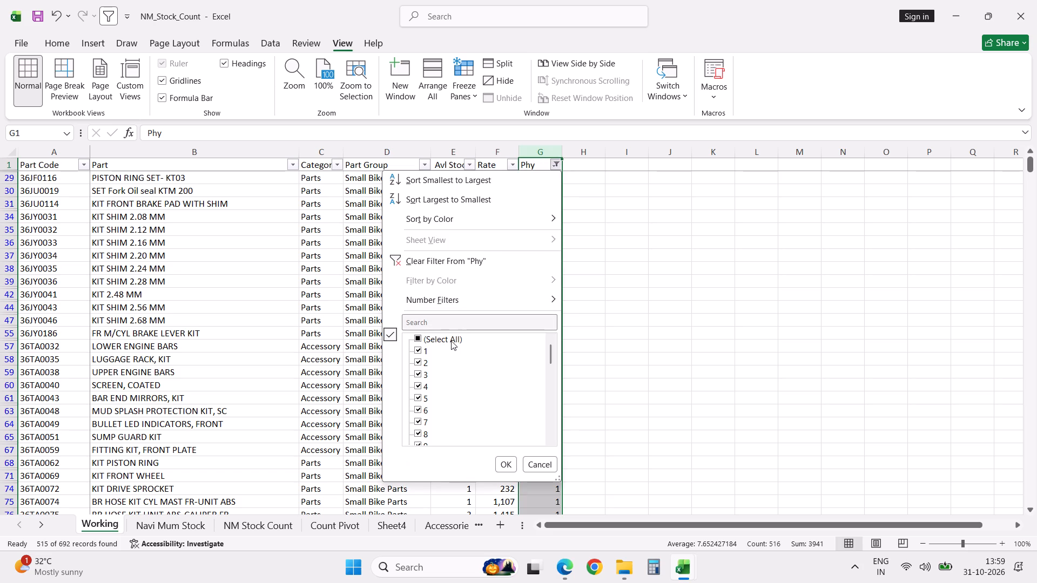
left_click(451, 341)
left_click(503, 460)
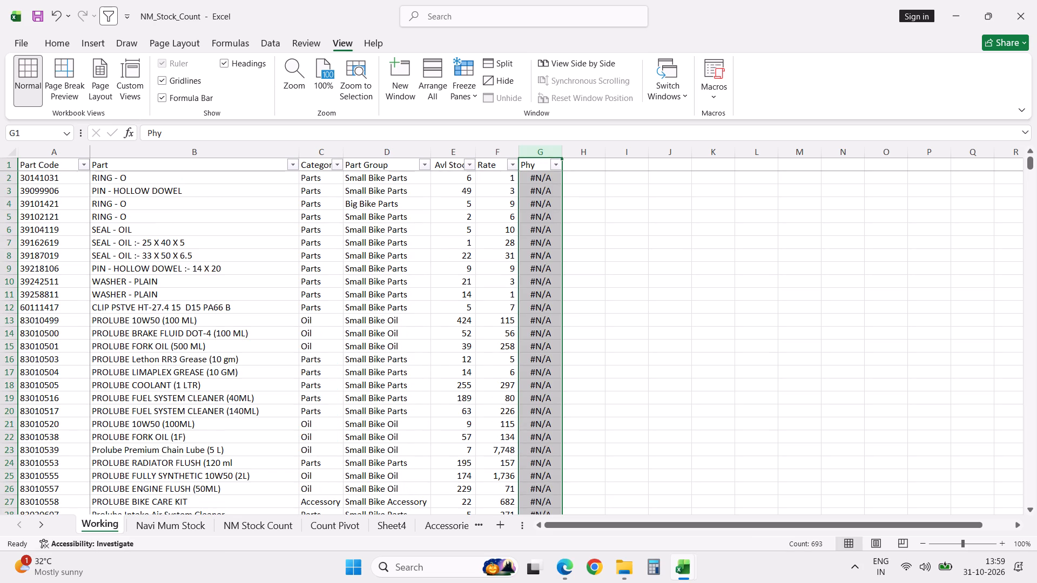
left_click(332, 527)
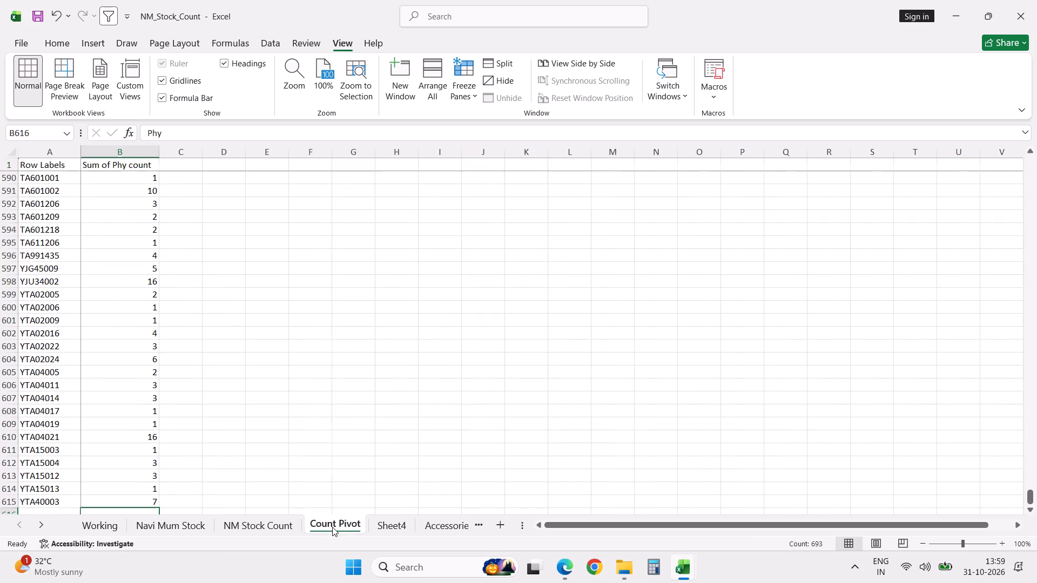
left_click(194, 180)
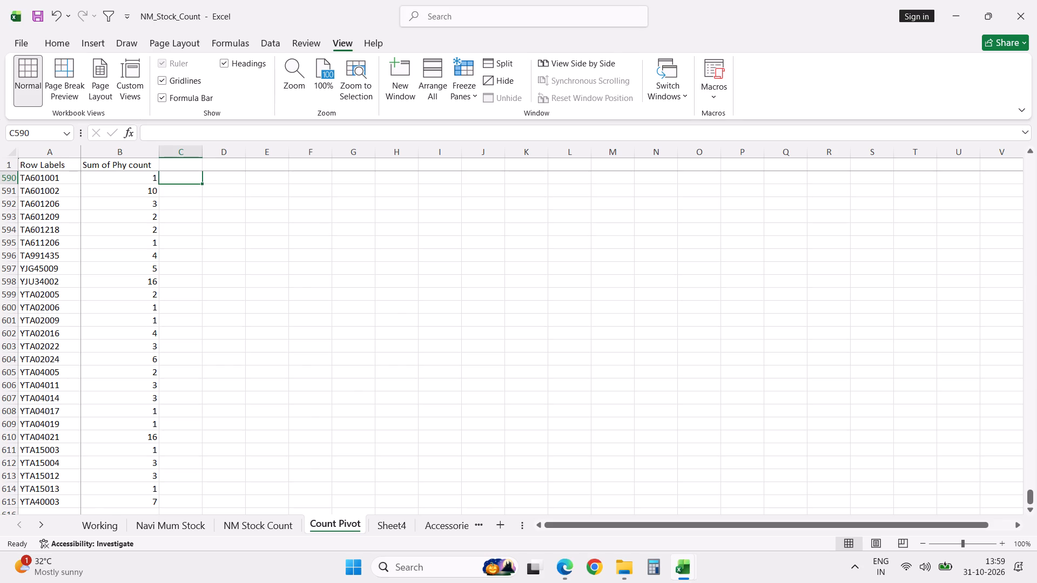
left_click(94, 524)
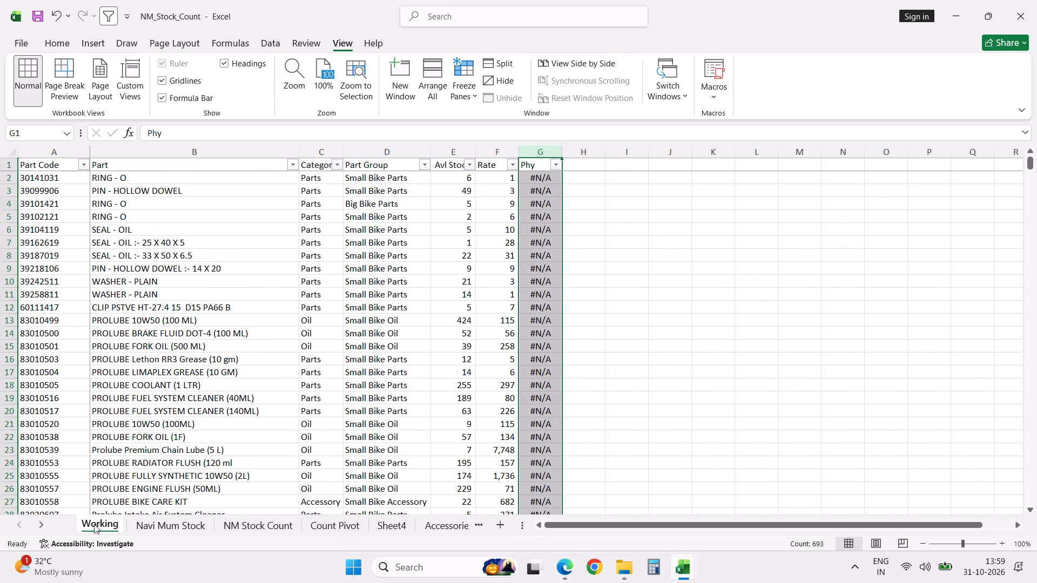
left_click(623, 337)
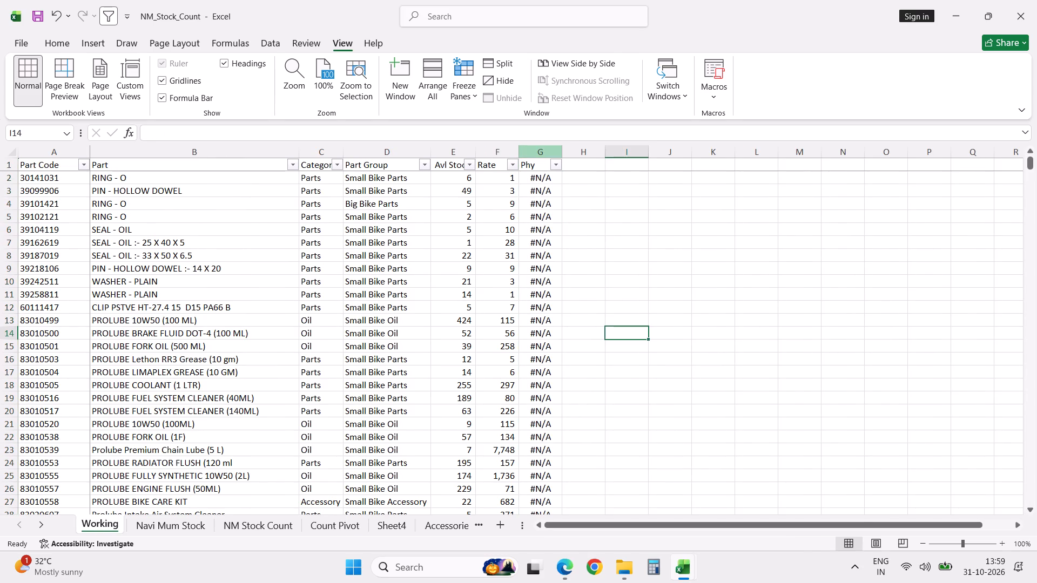
Insert a new column before Phy on the Working sheet and head it Amount.
left_click(536, 152)
key("ctrl+plus")
left_click(532, 164)
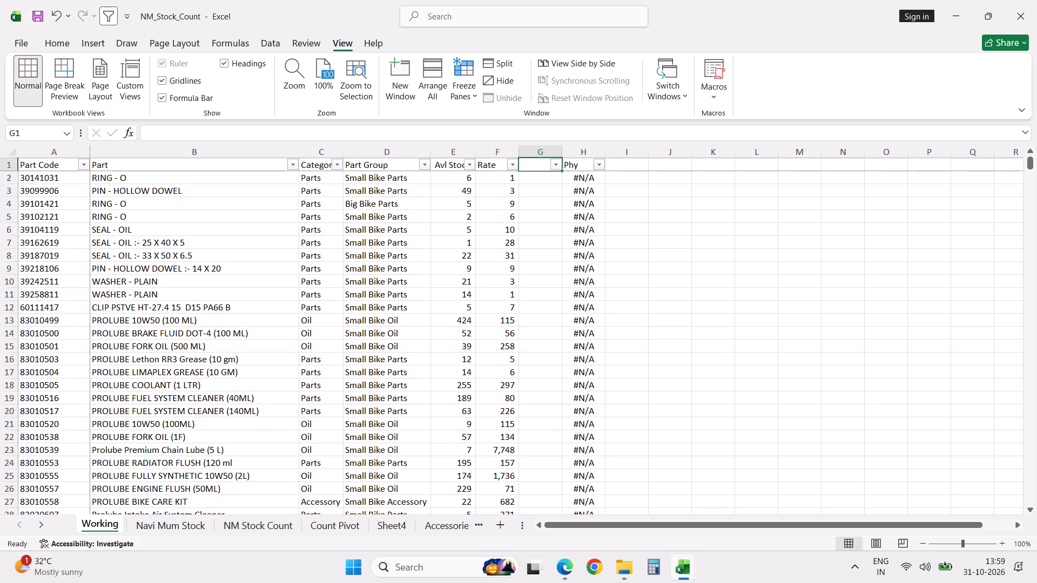
type("Amount")
key("Return")
Calculate the Amount column as available stock times rate with =E2*F2 in G2, filled down to all rows.
key("equal")
key("Left")
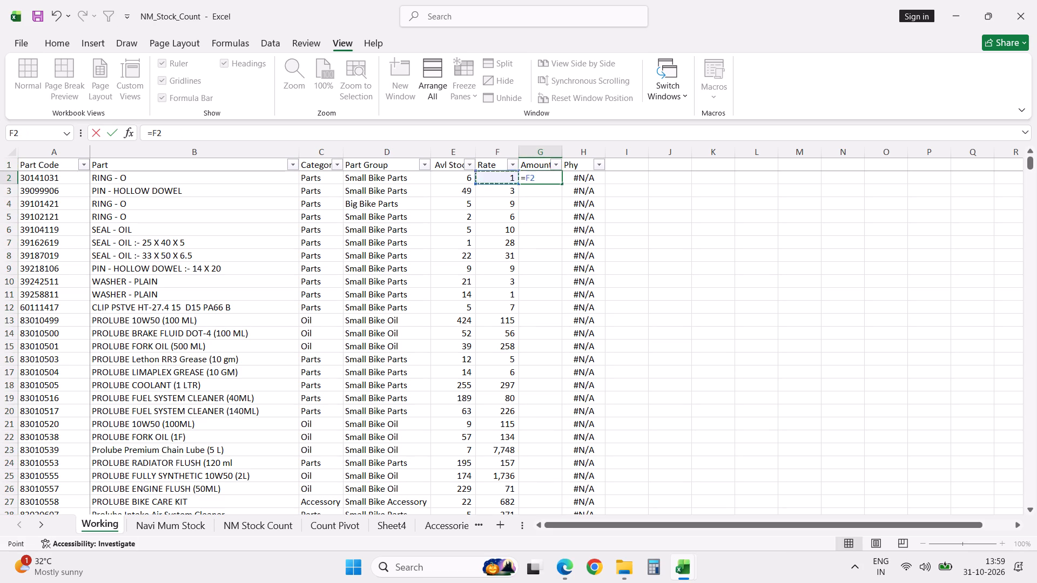
key("Left")
key("asterisk")
key("Left")
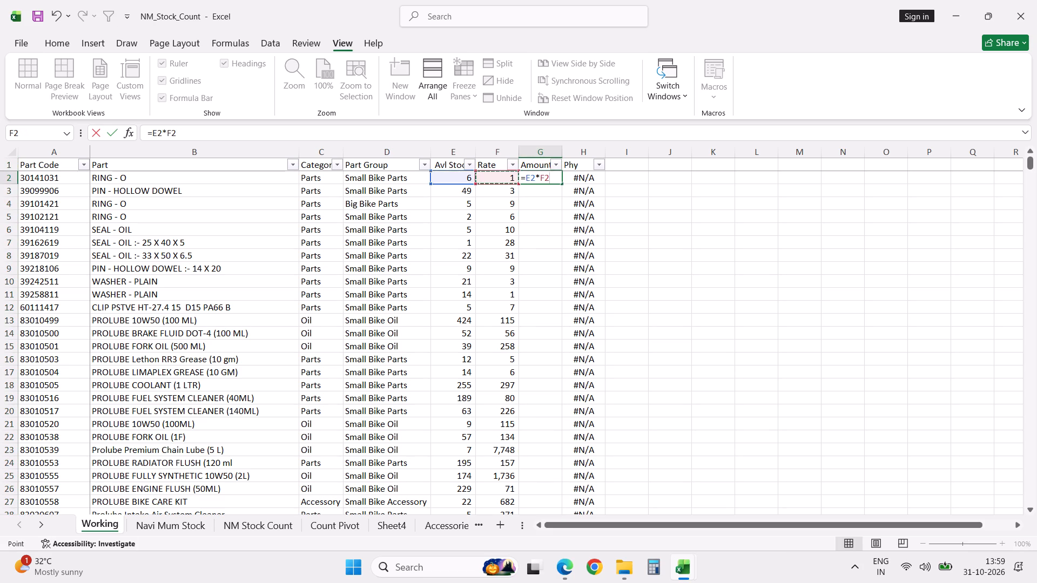
key("Return")
left_click(543, 178)
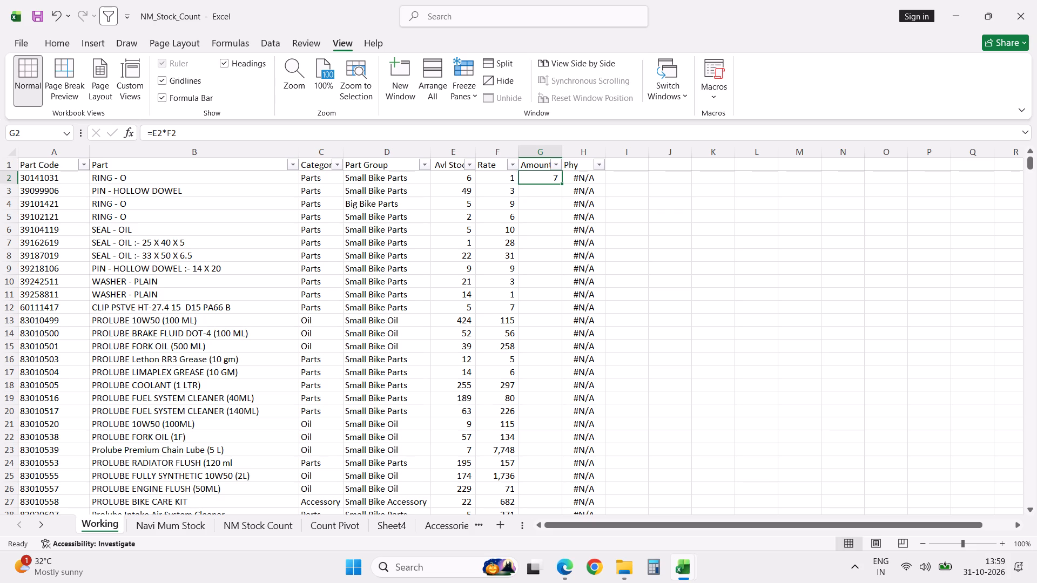
double_click(560, 183)
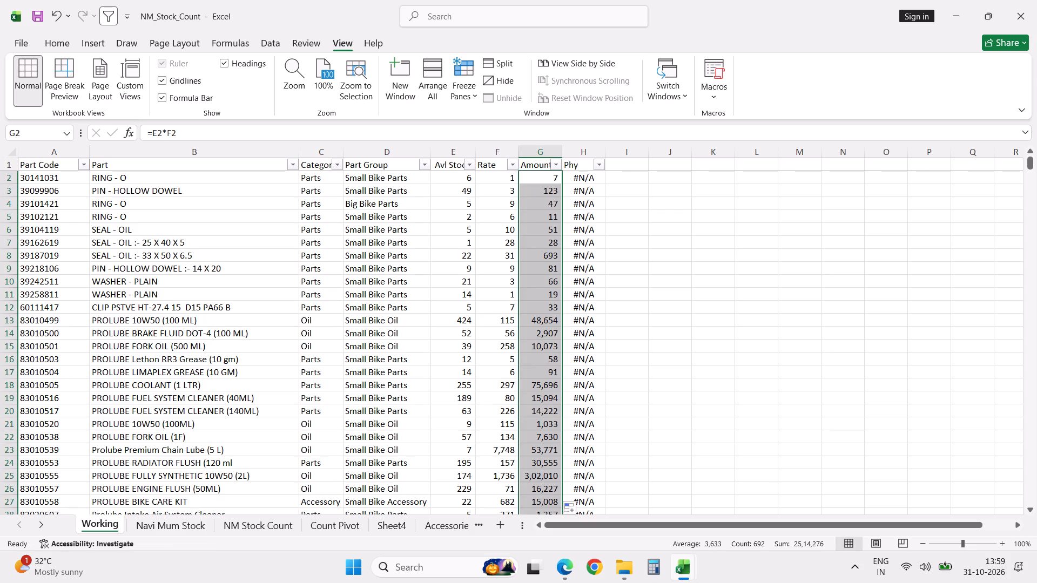
left_click(607, 201)
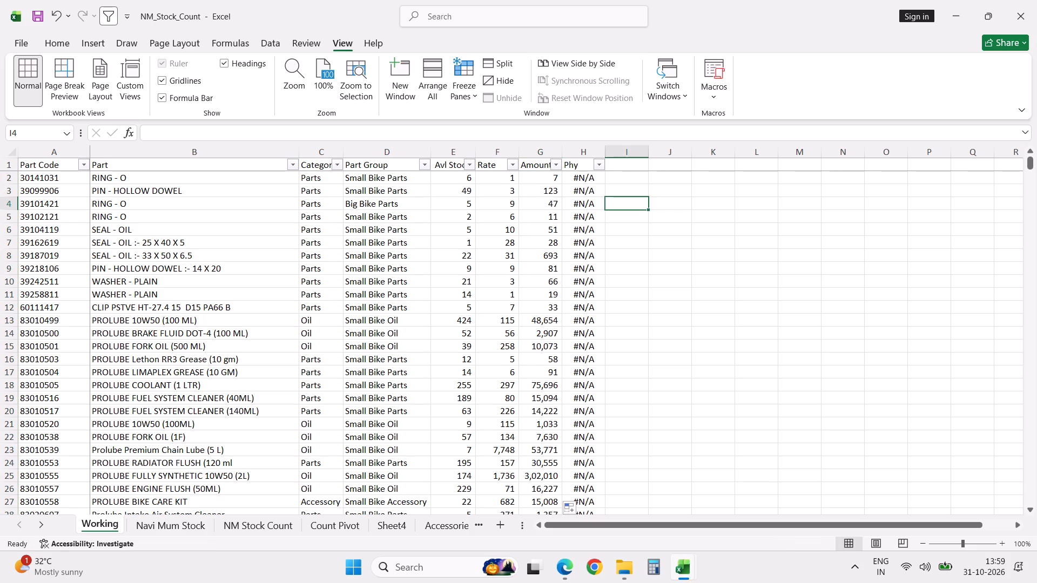
On the Count Pivot sheet, enter =VLOOKUP(A2,Working!A2:H693,8,0) in C2 to look up each part's Phy value.
left_click(348, 521)
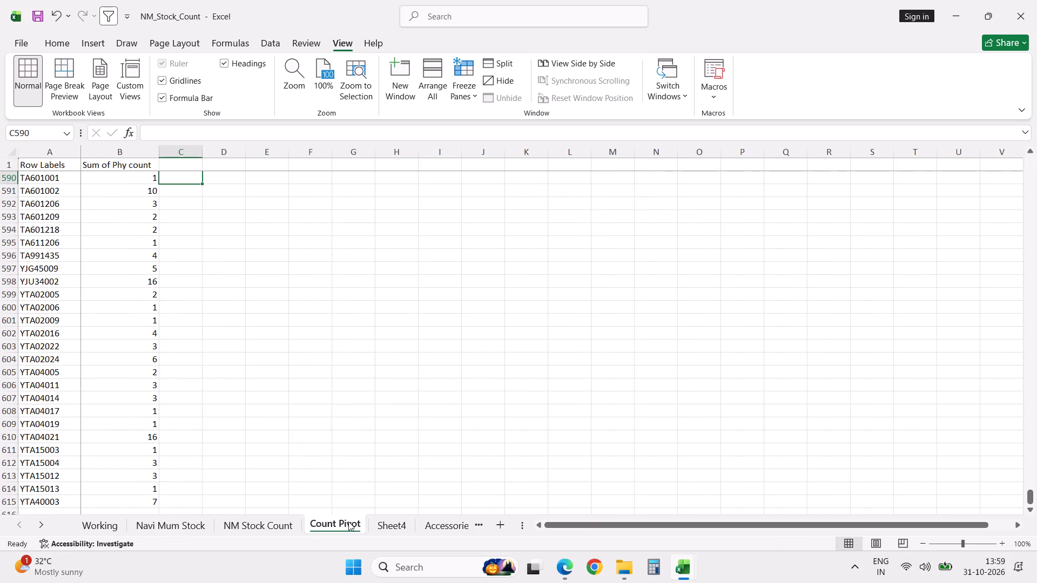
key("ctrl+Up")
key("Down")
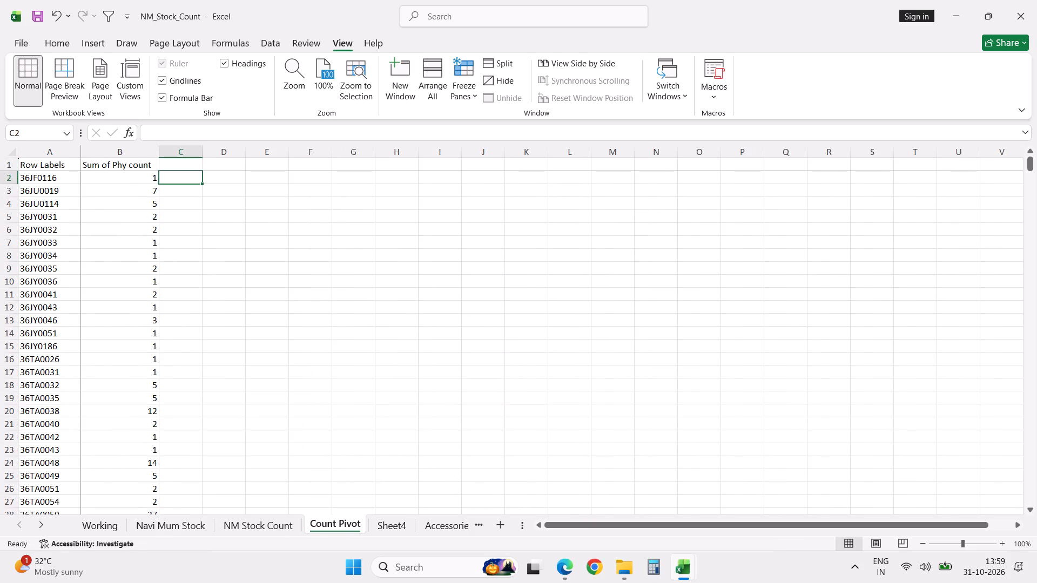
type("=vlo")
key("Tab")
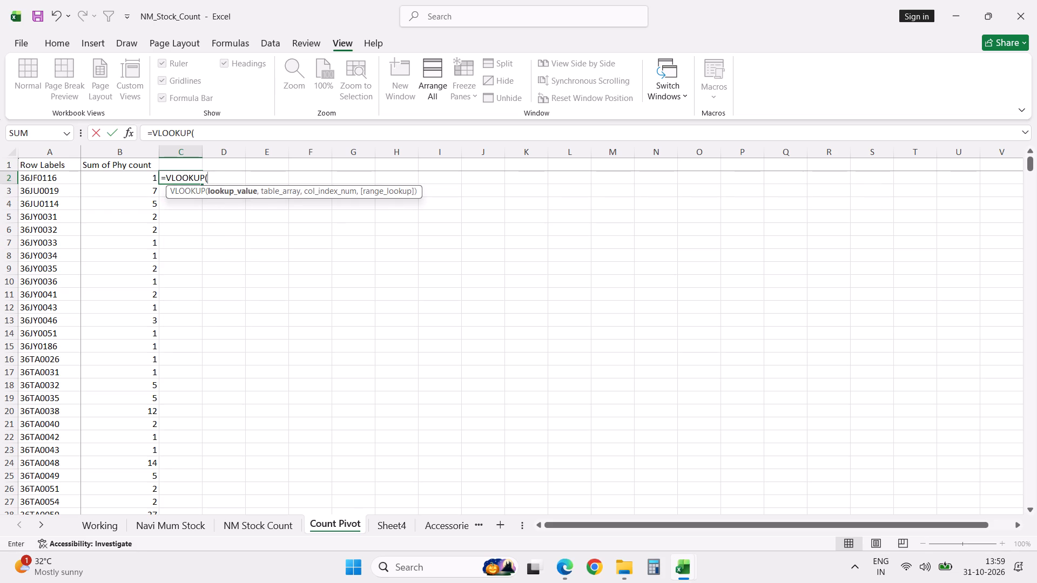
left_click(65, 180)
key("comma")
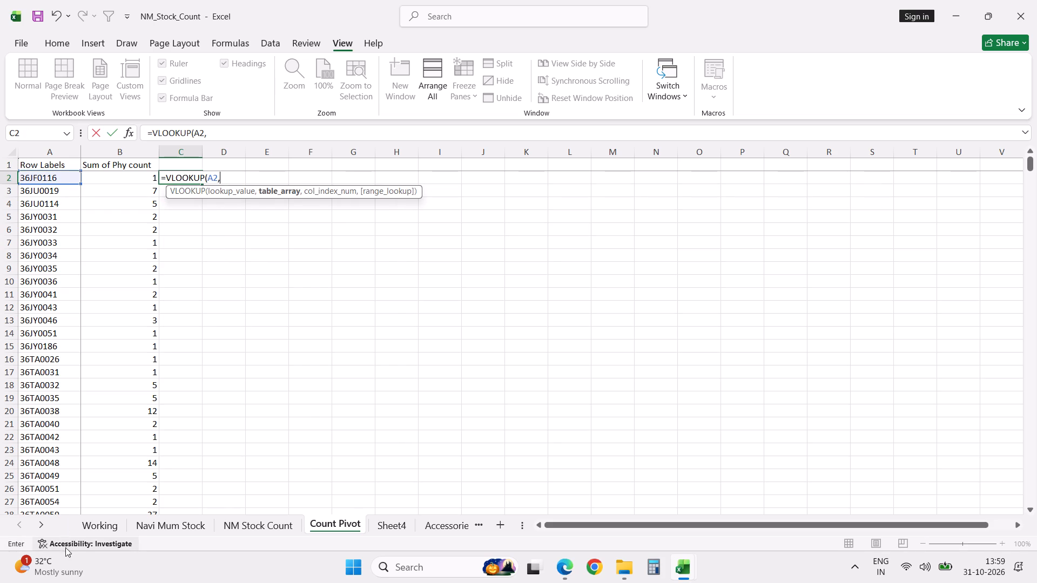
left_click(100, 526)
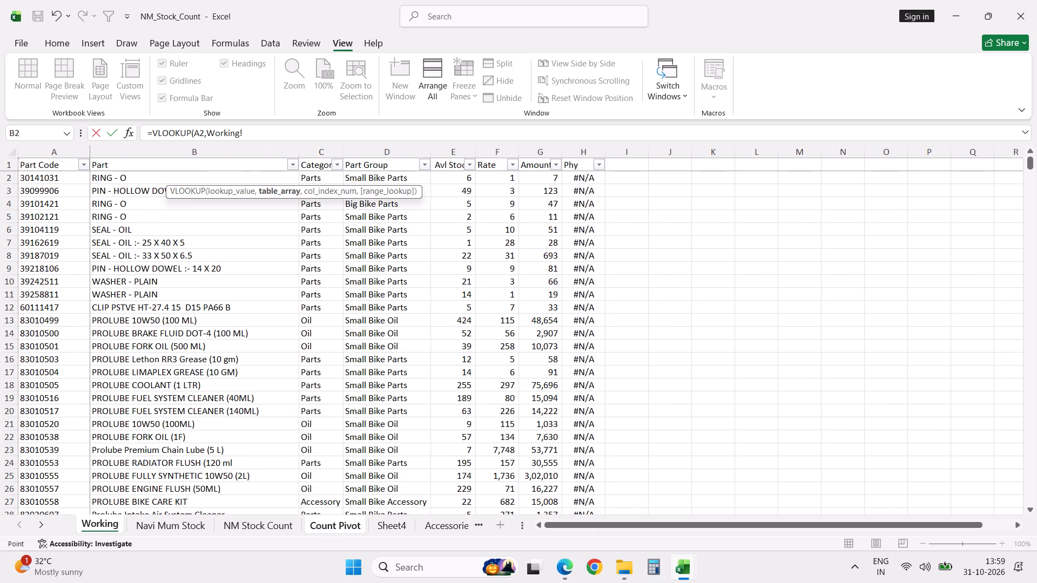
left_click(44, 179)
key("shift+Right")
key("shift+Right")
key("shift+Right")
key("shift+Right")
key("shift+Right")
key("shift+Right")
key("shift+Right")
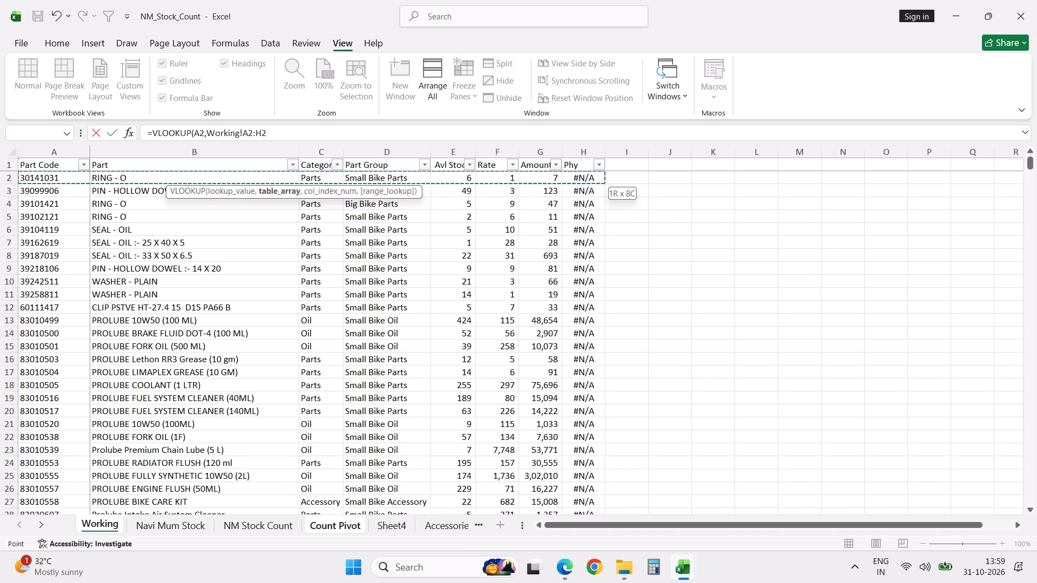
key("ctrl+shift+Down")
type(",8,0")
key("Return")
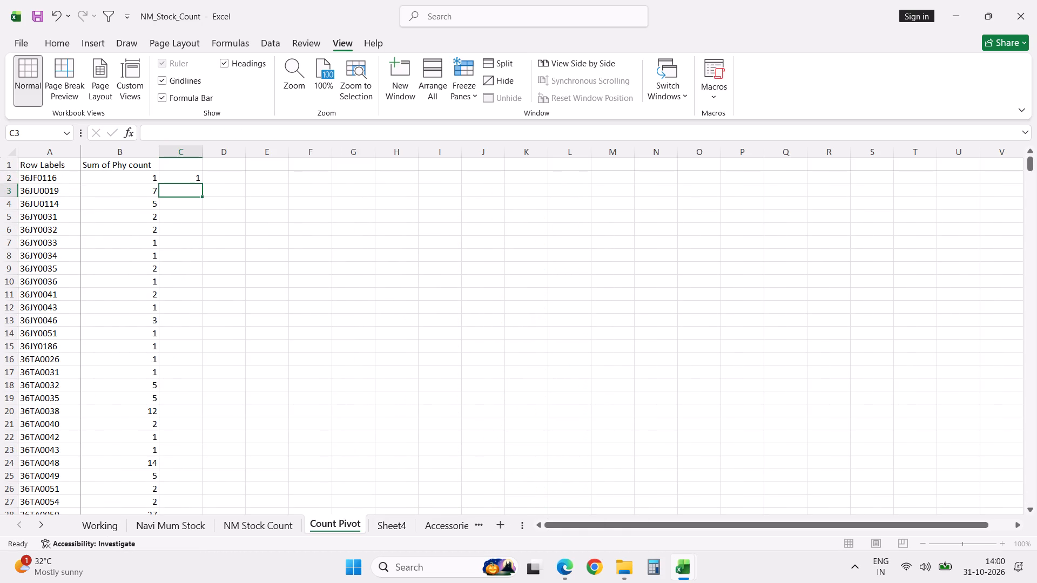
Make the table range in C2's lookup formula absolute, as Working!$A$2:$H$693.
left_click(183, 180)
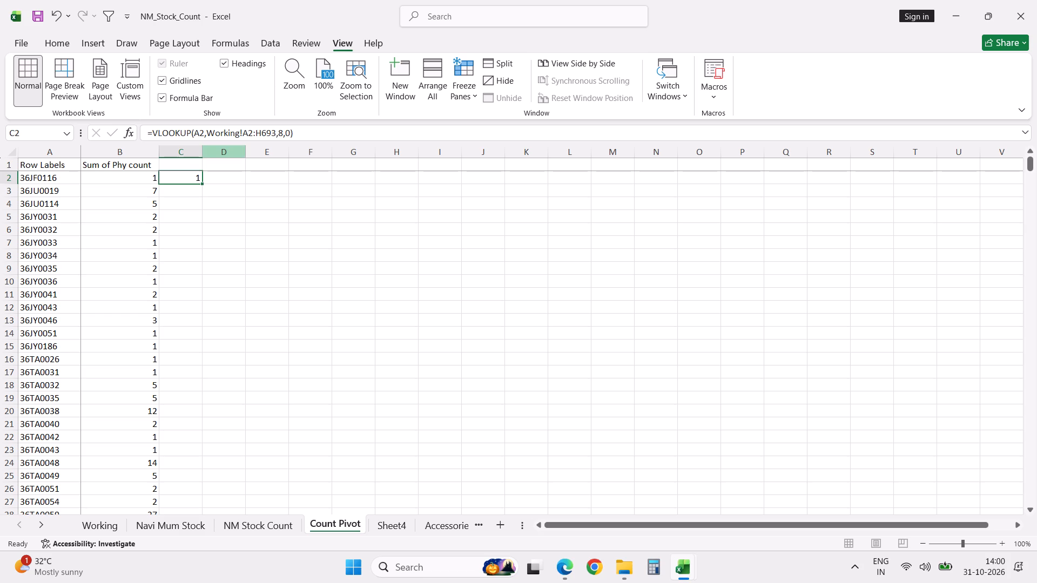
left_click(361, 133)
key("Left")
key("Left")
key("Left")
key("Left")
key("Left")
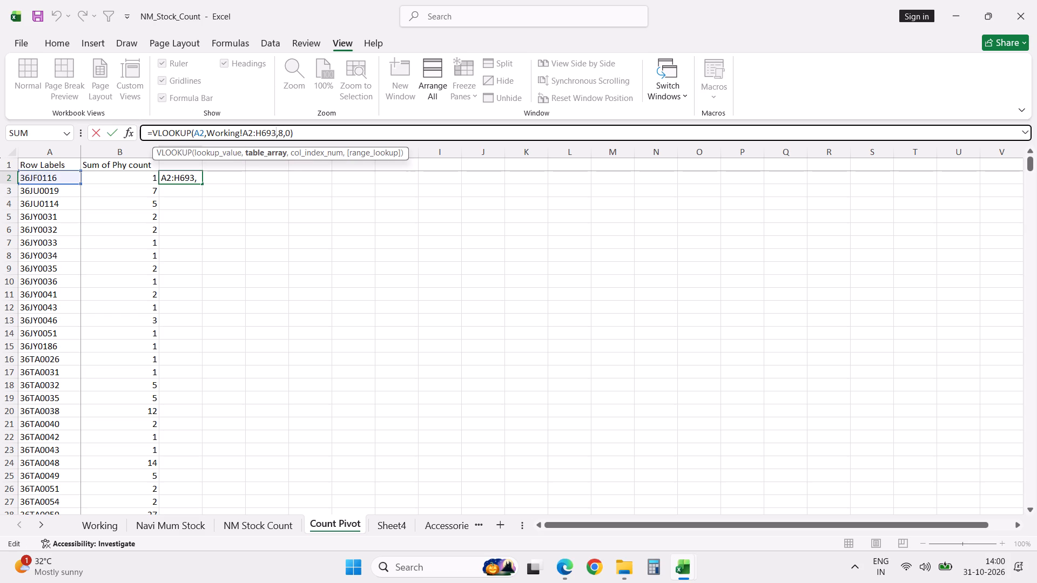
key("shift+Left")
key("shift+Left")
key("shift+Left")
key("shift+Left")
key("shift+Left")
key("shift+Left")
key("shift+Left")
key("shift+Left")
key("shift+Left")
key("shift+Left")
key("shift+Left")
key("shift+Left")
key("shift+Left")
key("shift+Left")
key("shift+Left")
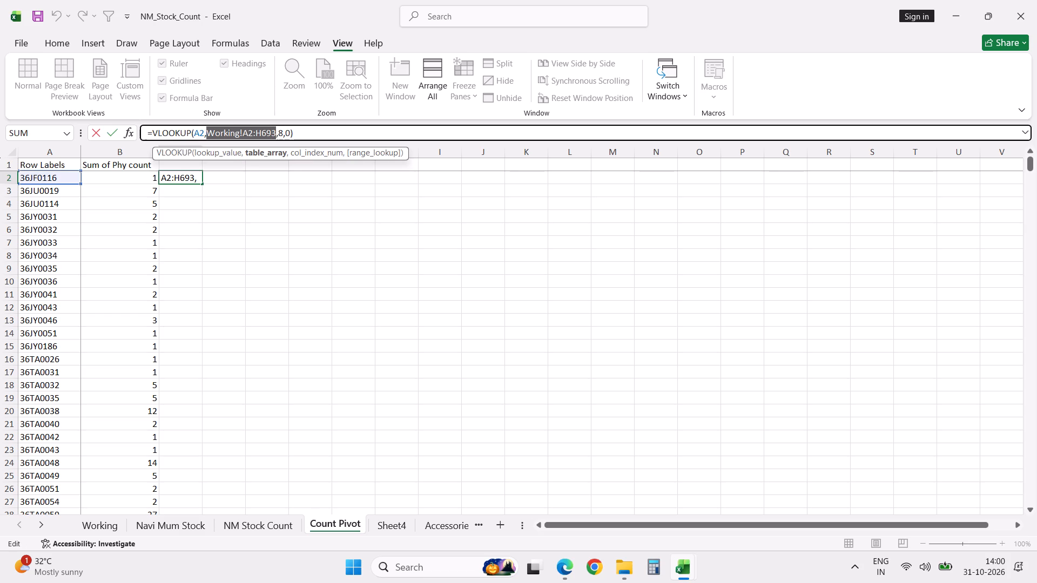
key("F4")
key("Return")
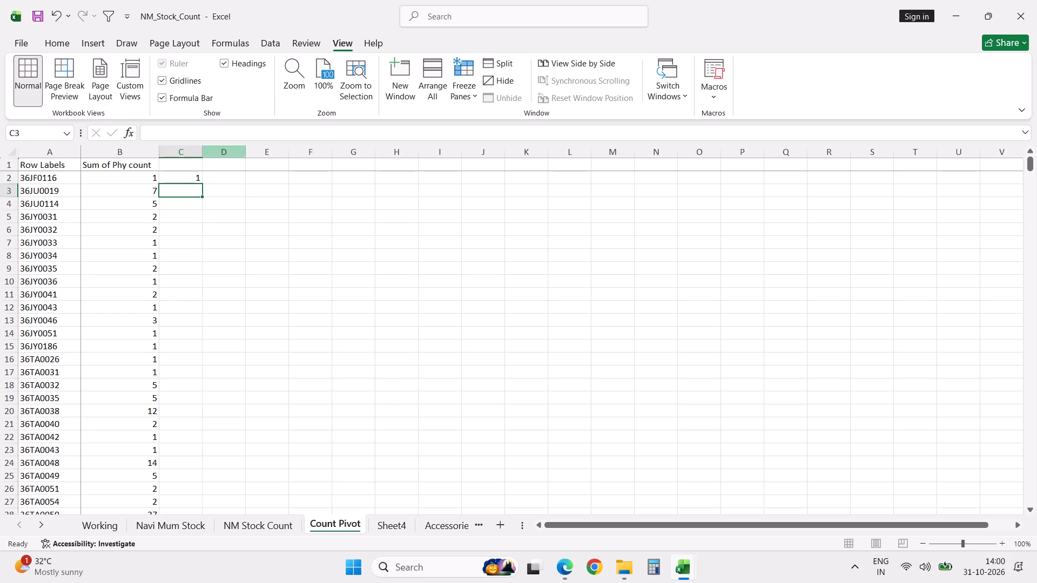
Fill the lookup formula from C2 down column C of the Count Pivot sheet.
left_click(194, 178)
double_click(202, 185)
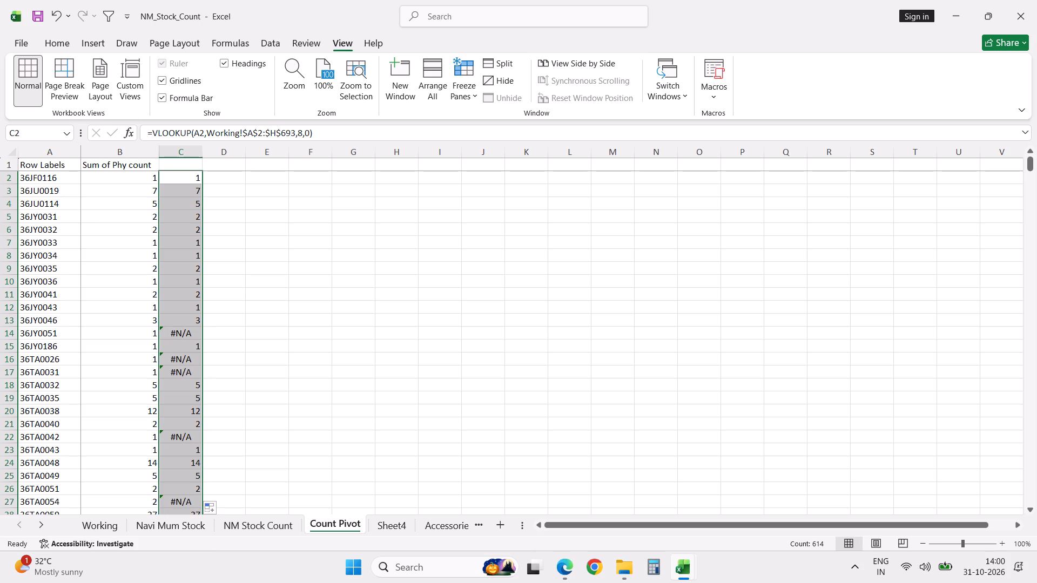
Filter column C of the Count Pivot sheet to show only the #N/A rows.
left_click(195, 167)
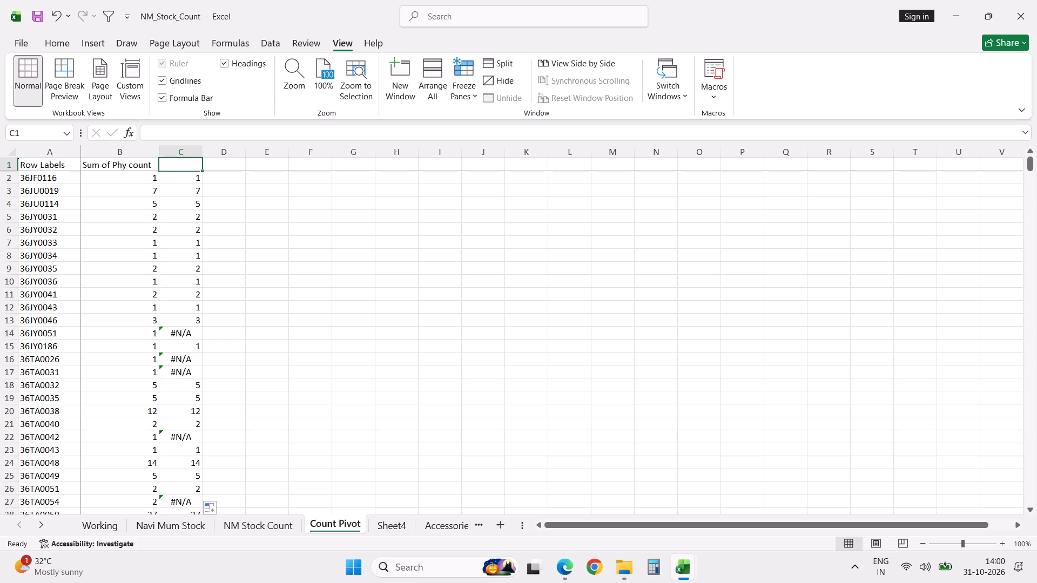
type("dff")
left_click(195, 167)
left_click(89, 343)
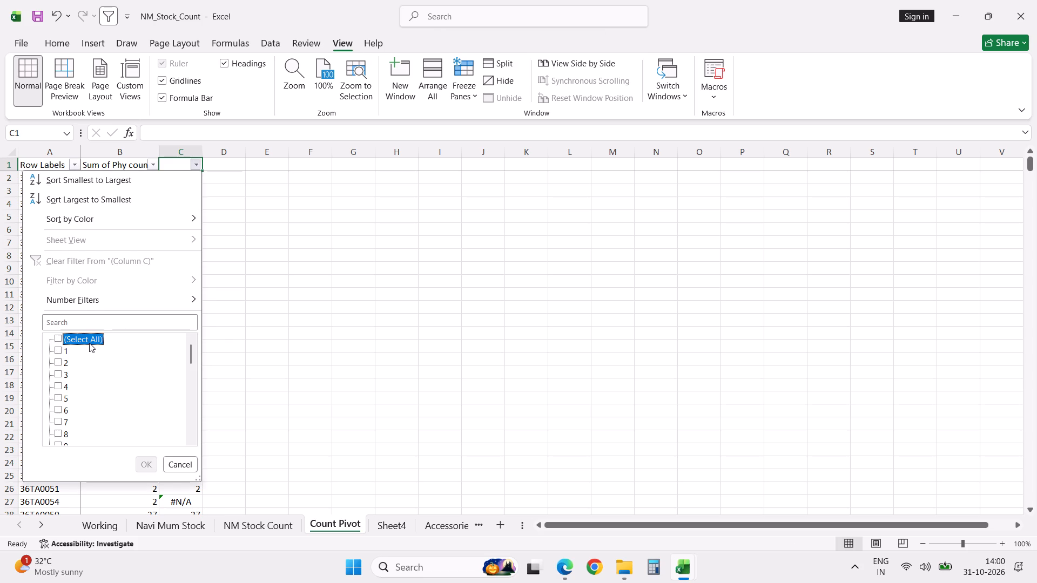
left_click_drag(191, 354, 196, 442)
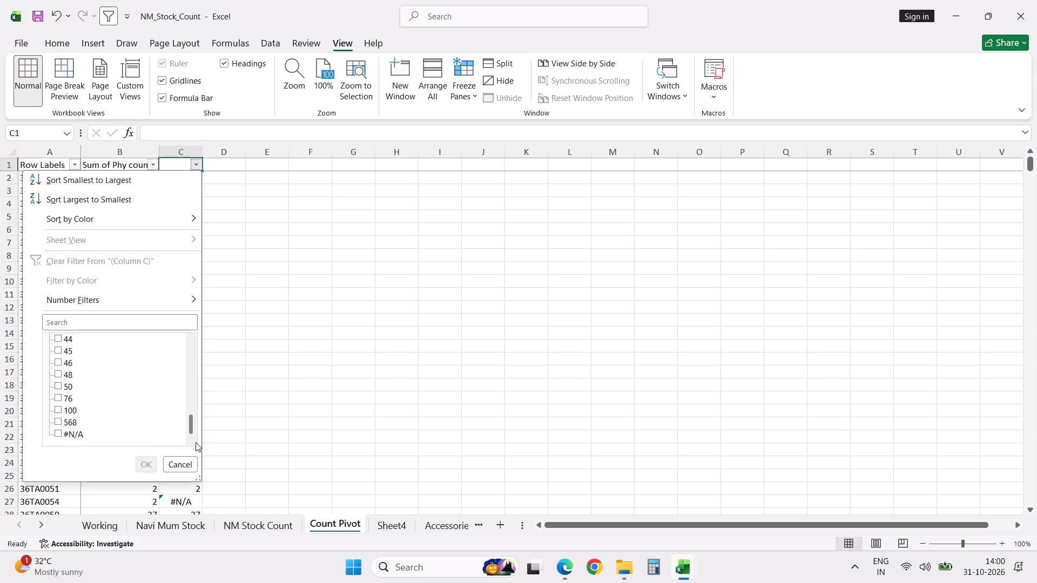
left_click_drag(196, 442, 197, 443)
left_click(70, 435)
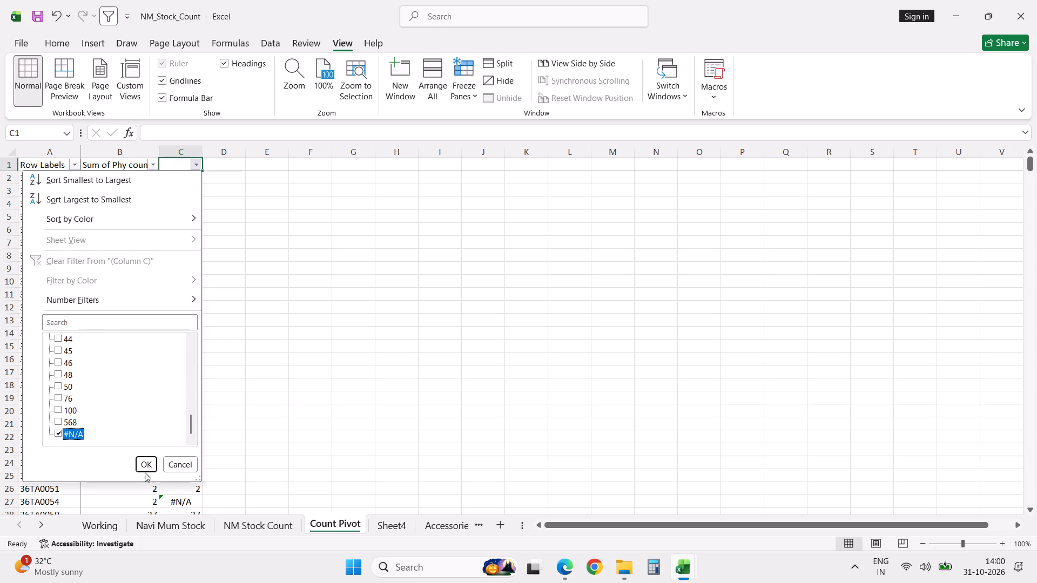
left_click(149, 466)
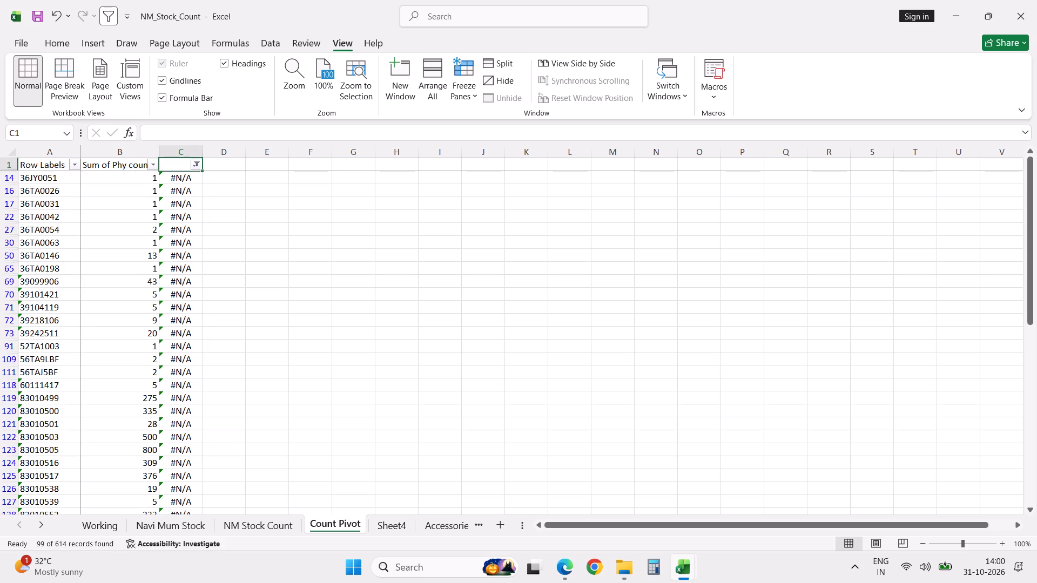
Remove the filters from the Working sheet and go to the first Phy value in H2.
left_click(113, 527)
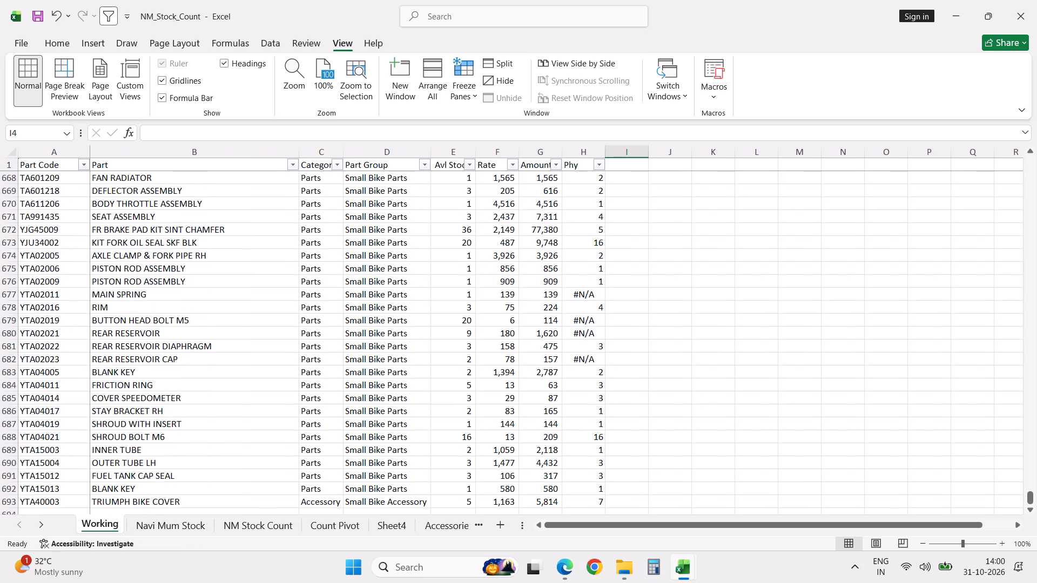
left_click(576, 324)
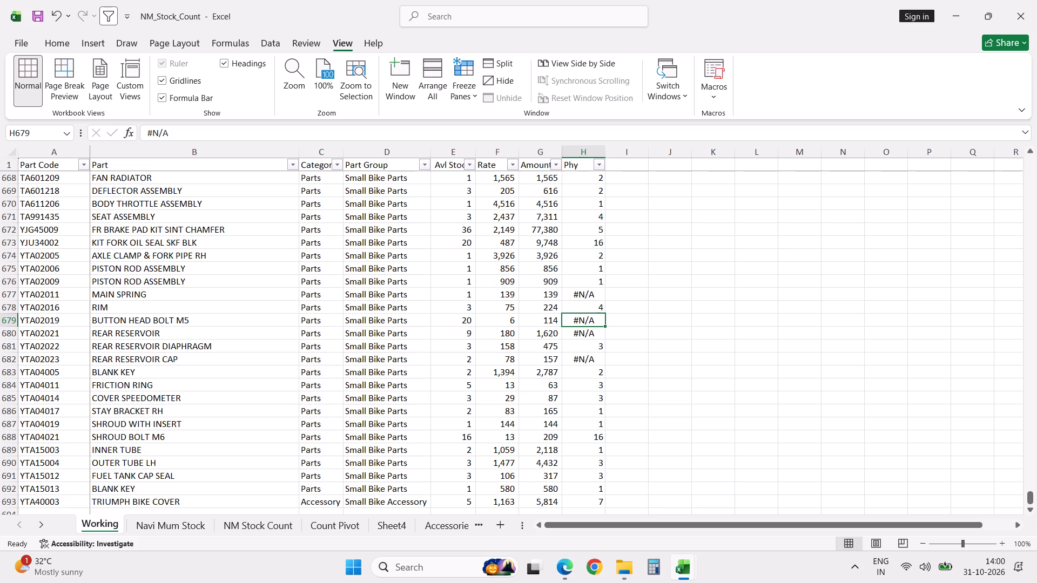
key("alt+d")
type("ff")
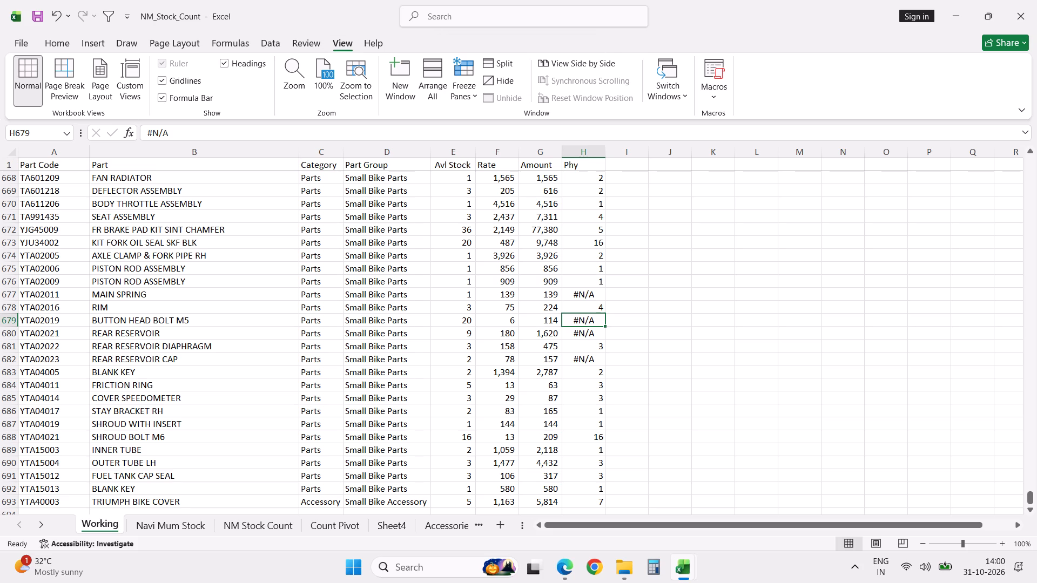
left_click(586, 167)
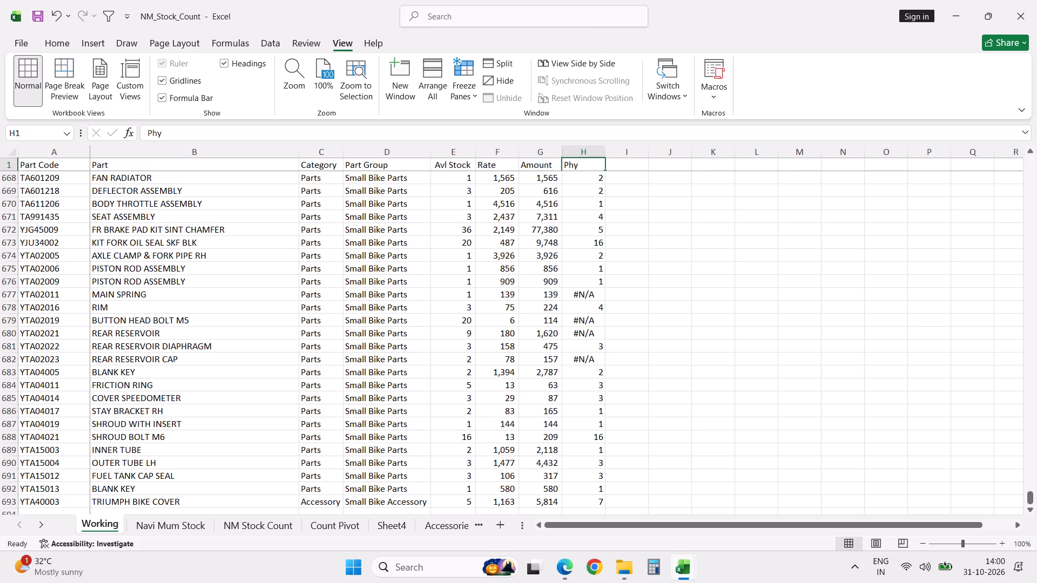
key("Down")
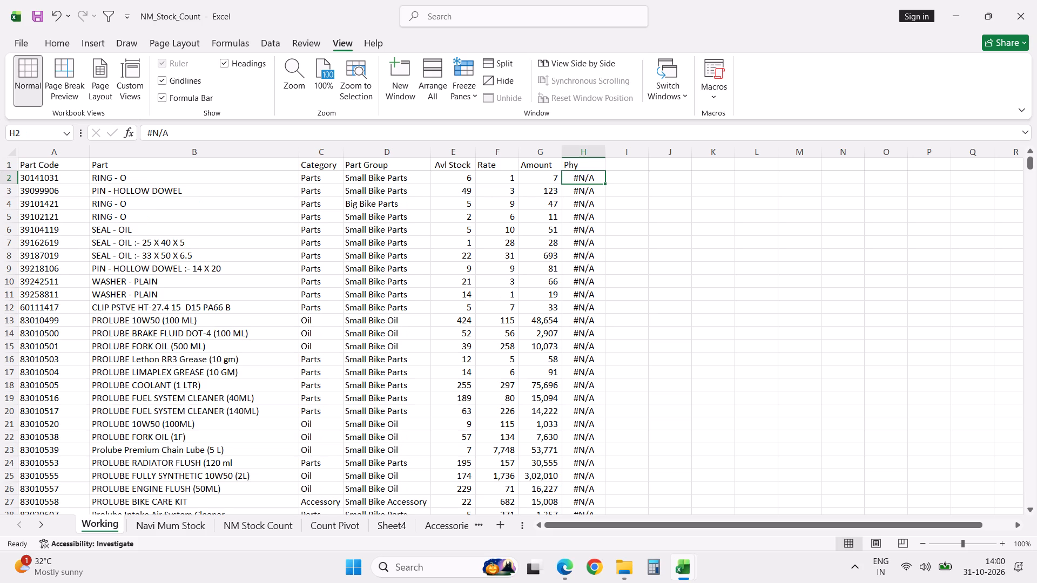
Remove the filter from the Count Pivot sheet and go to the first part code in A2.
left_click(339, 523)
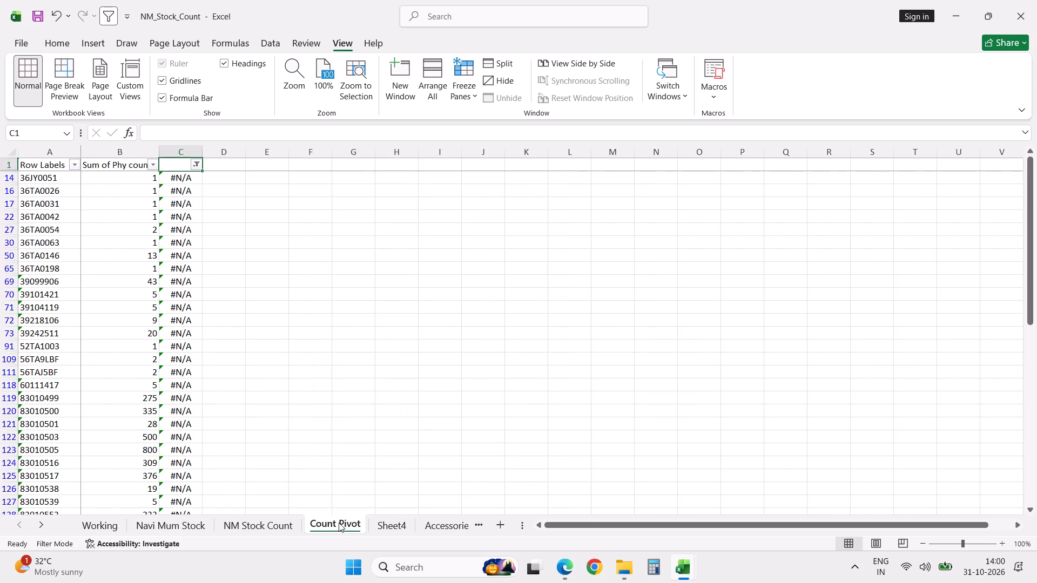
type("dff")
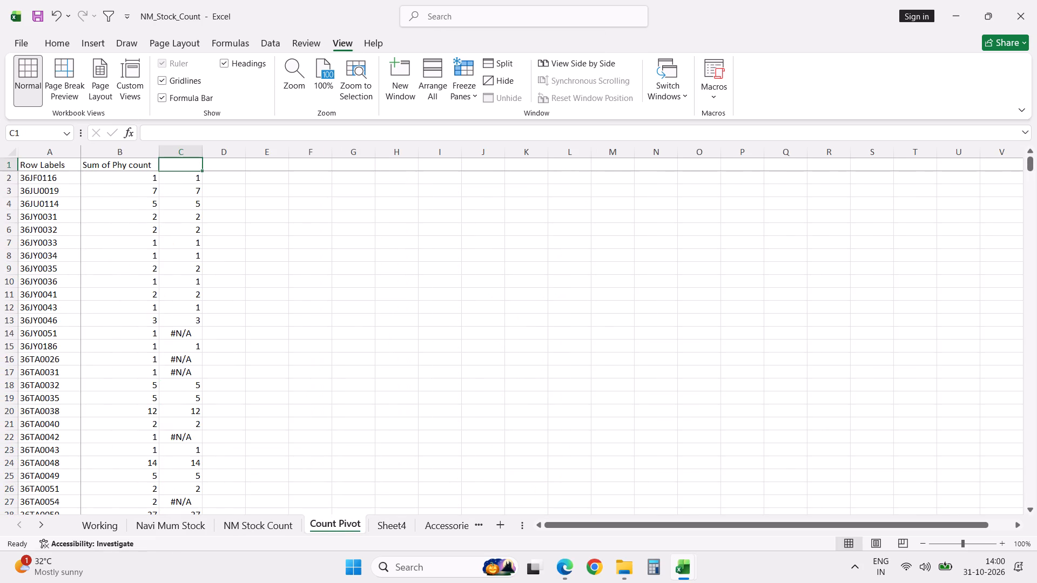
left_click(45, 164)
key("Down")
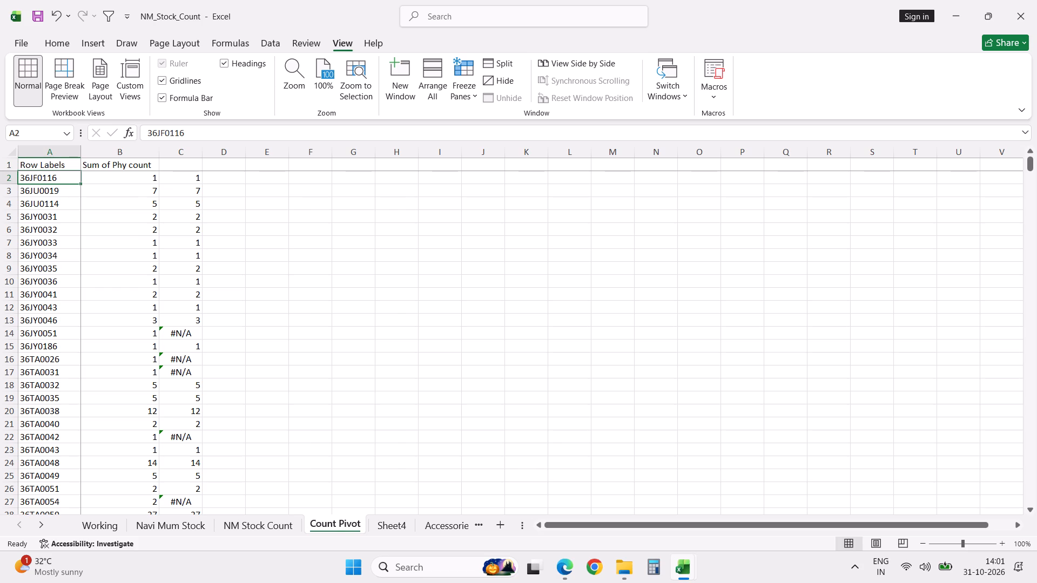
On the Working sheet, enter =VLOOKUP(A2,'Count Pivot'!A2:B615,2,0) in H2 to look up each part's physical count.
left_click(99, 527)
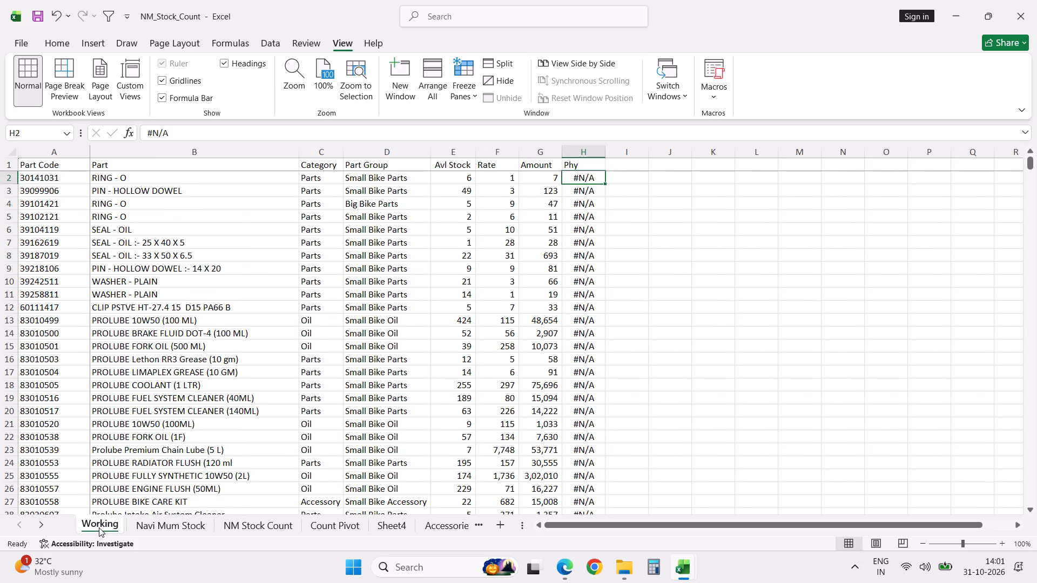
key("Up")
key("Down")
type("=vlo")
key("Tab")
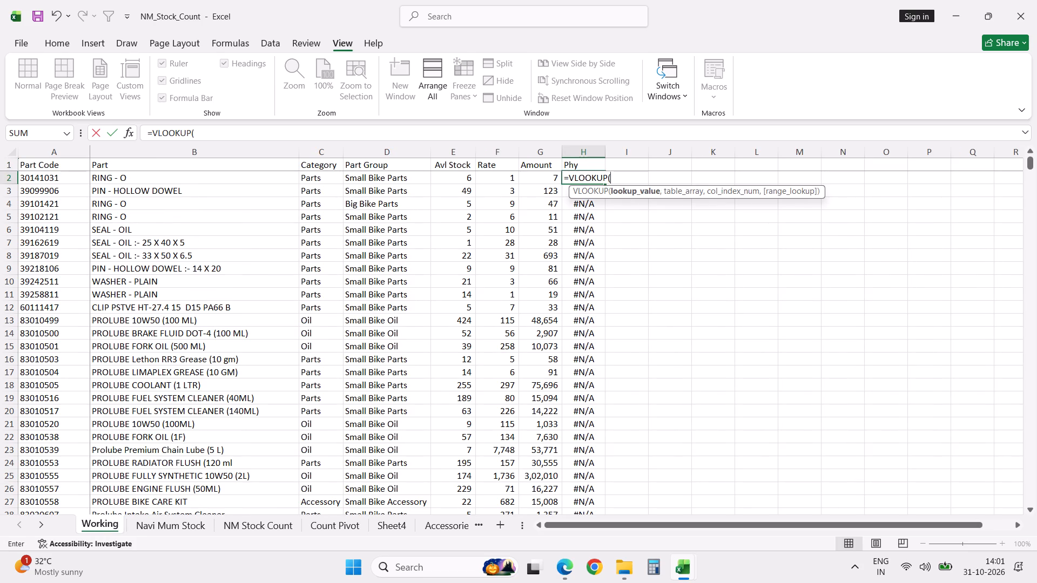
left_click(66, 180)
key("comma")
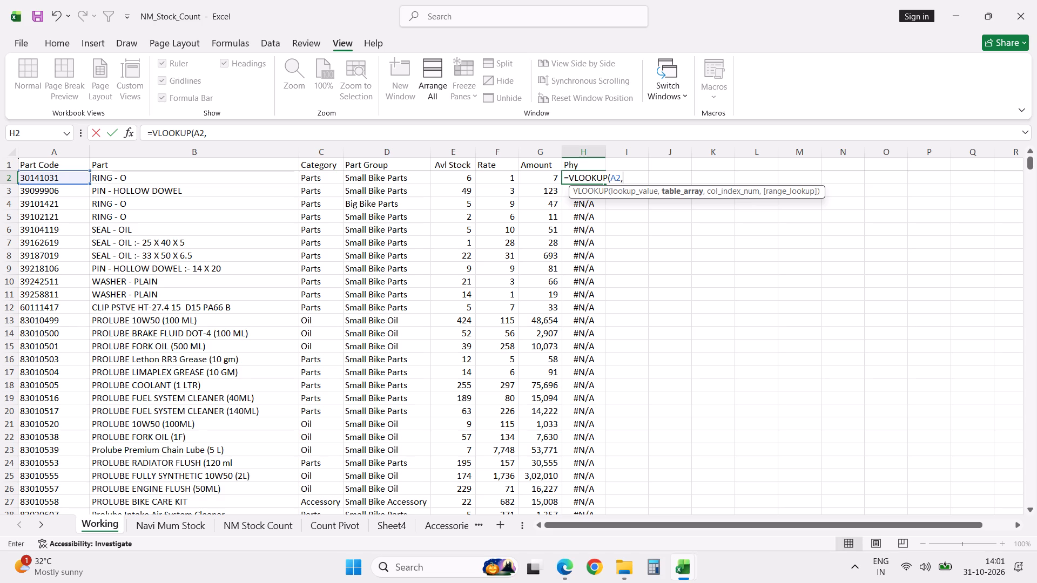
left_click(336, 523)
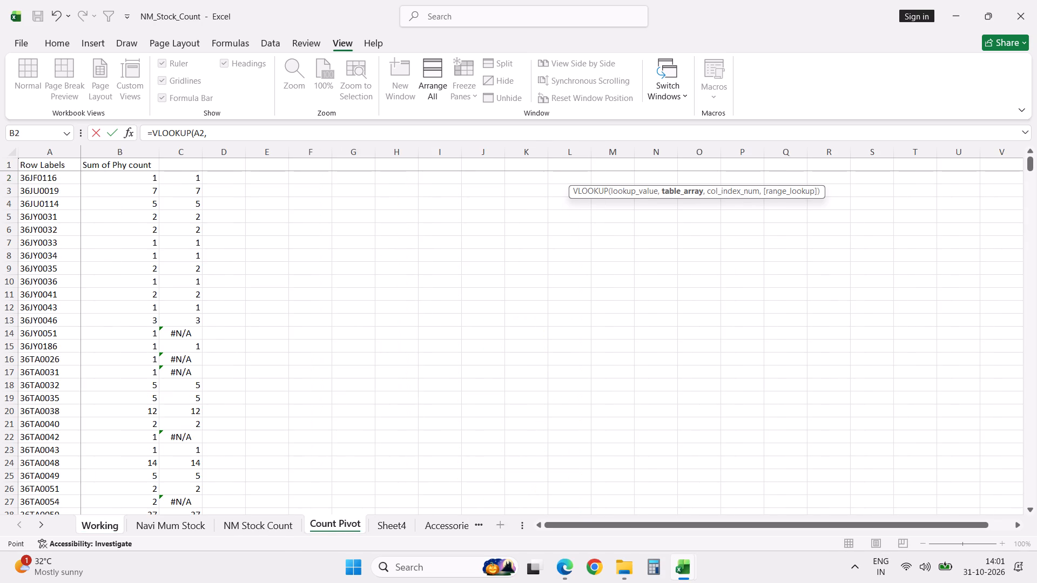
left_click(38, 174)
key("shift+Right")
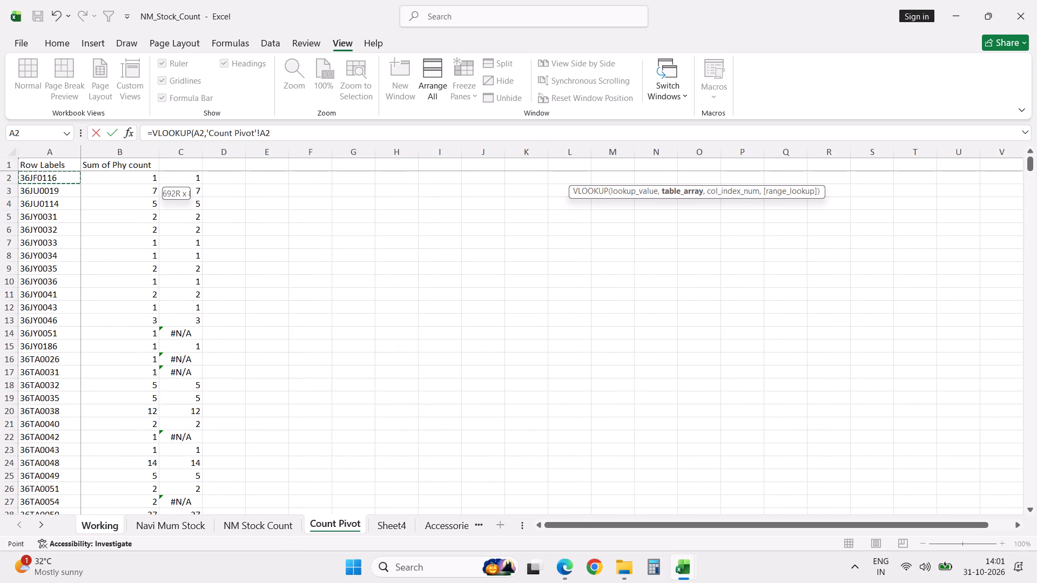
key("ctrl+shift+Down")
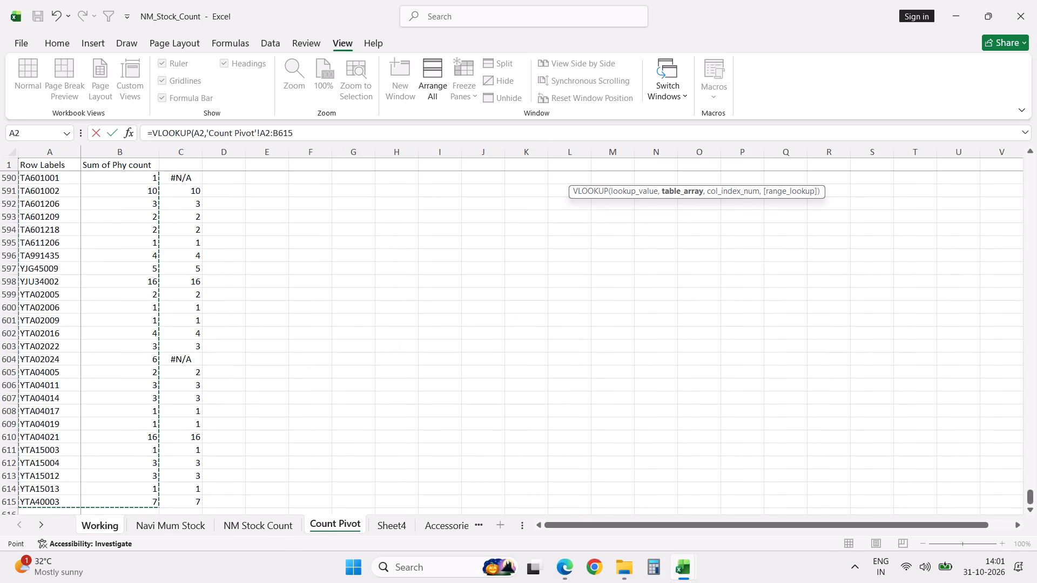
type(",2,0")
key("Return")
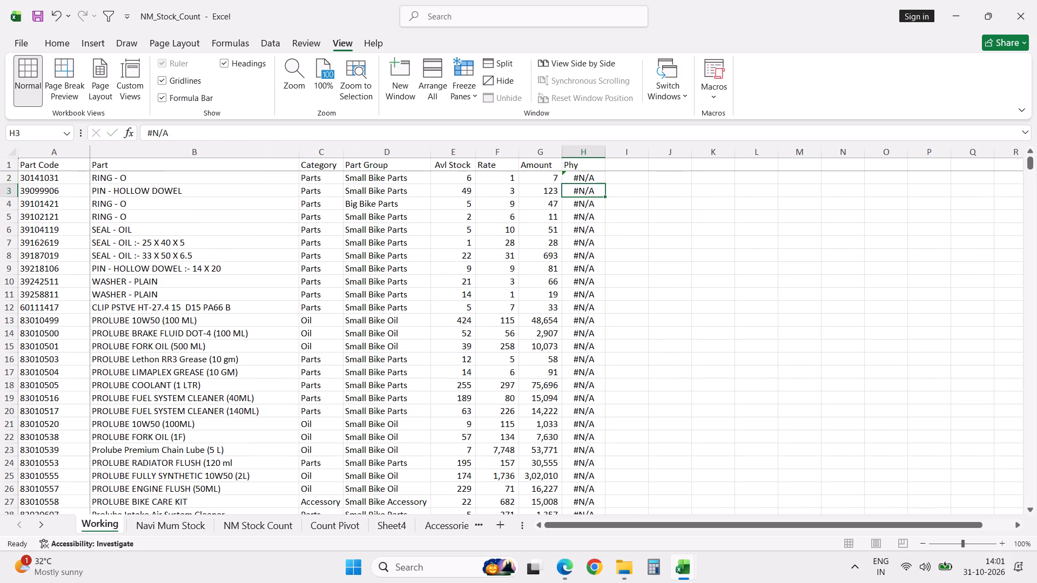
Make the table range in H2's lookup formula absolute, as 'Count Pivot'!$A$2:$B$615.
left_click(594, 177)
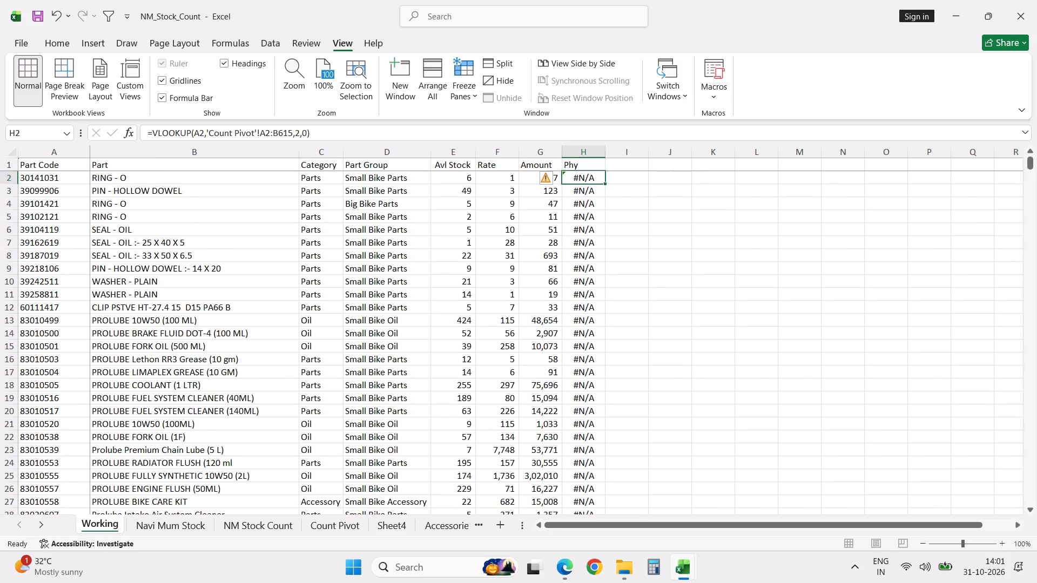
left_click(391, 132)
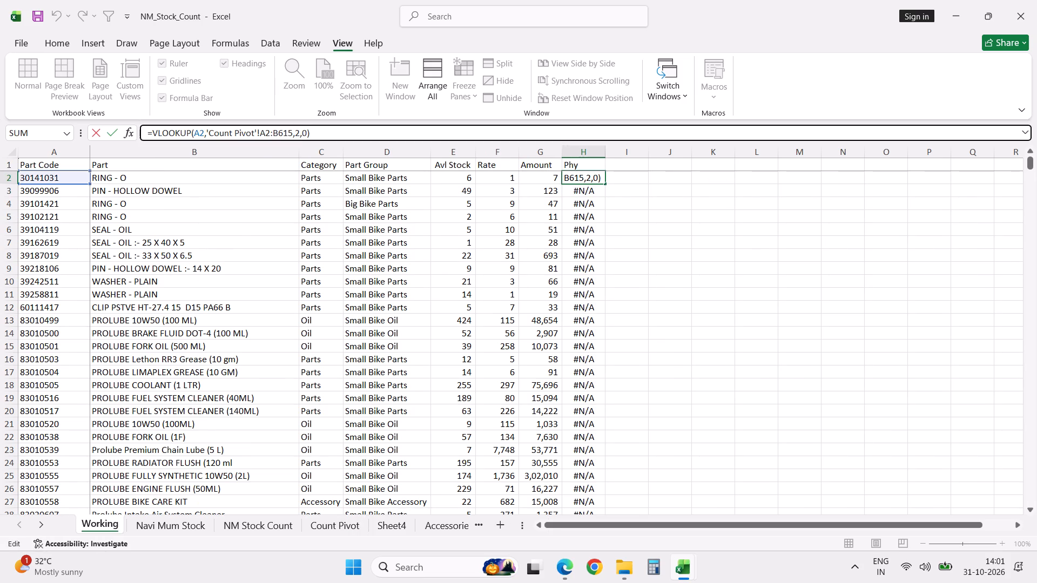
key("Left")
key("Left")
key("Left")
key("Left")
key("Left")
key("shift+Left")
key("shift+Left")
key("shift+Left")
key("shift+Left")
key("shift+Left")
key("shift+Left")
key("shift+Left")
key("shift+Left")
key("shift+Left")
key("shift+Left")
key("shift+Left")
key("shift+Left")
key("shift+Left")
key("shift+Left")
key("shift+Left")
key("shift+Left")
key("shift+Left")
key("shift+Left")
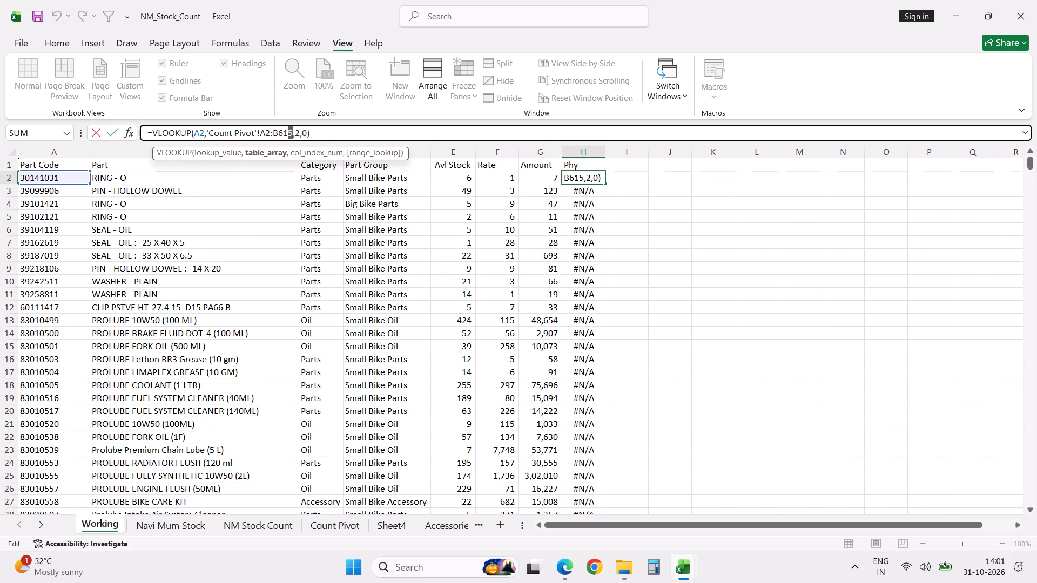
key("shift+Left")
key("shift+Left")
key("shift+Left")
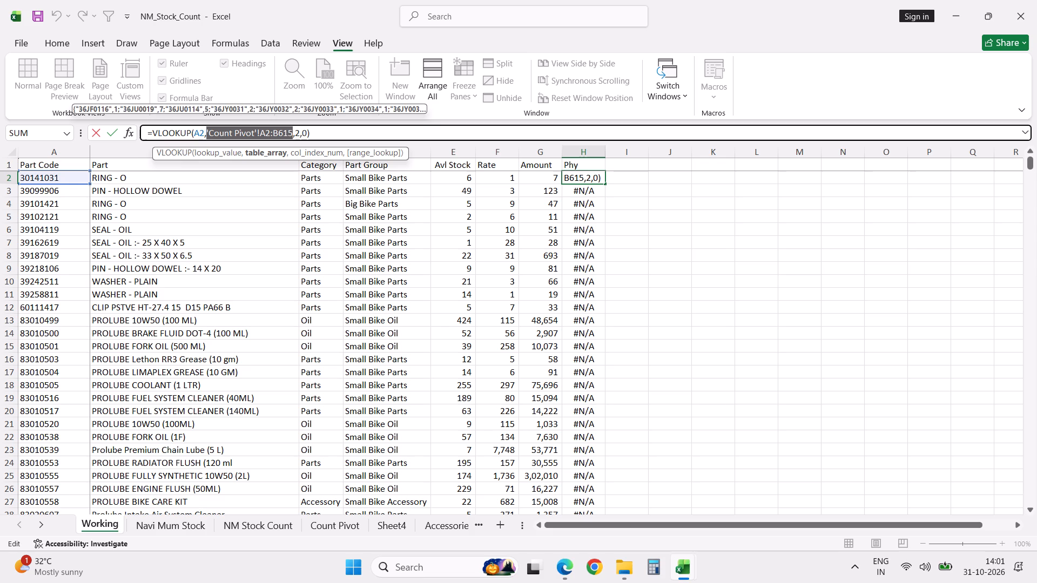
key("F4")
key("Return")
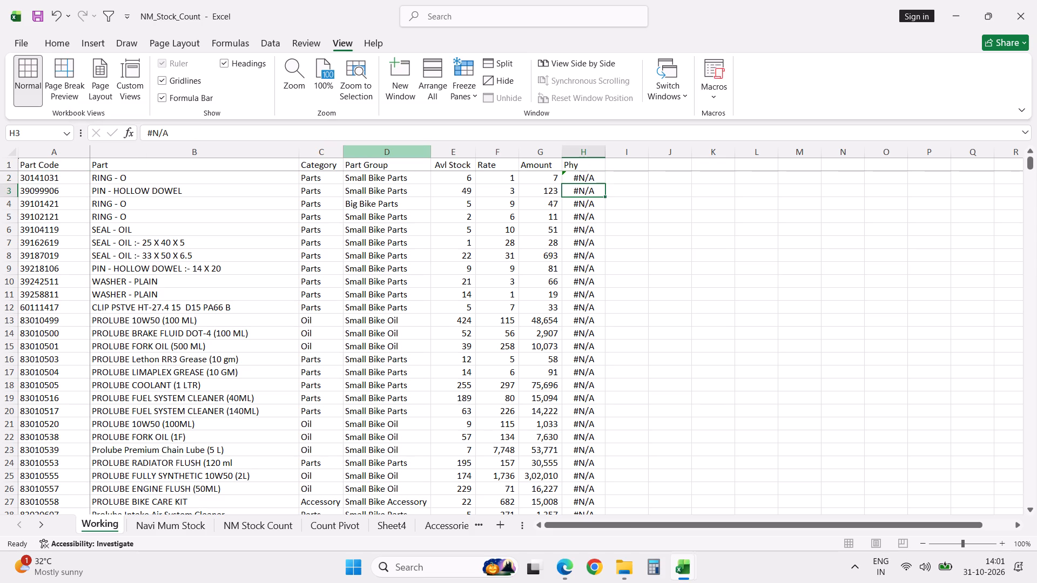
Fill the lookup formula from H2 down the Phy column of the Working sheet and check the filled rows.
left_click(593, 178)
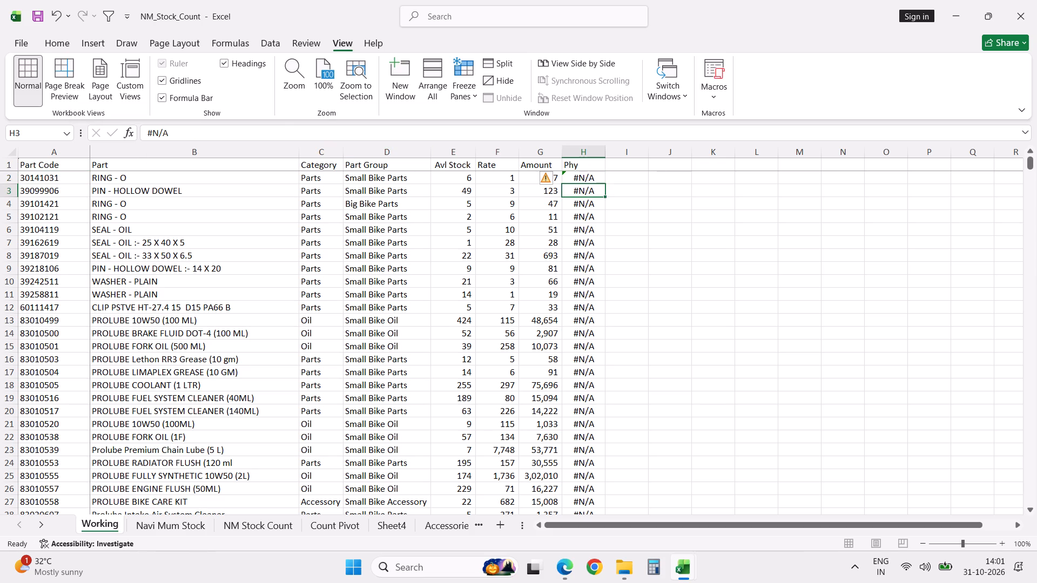
double_click(604, 182)
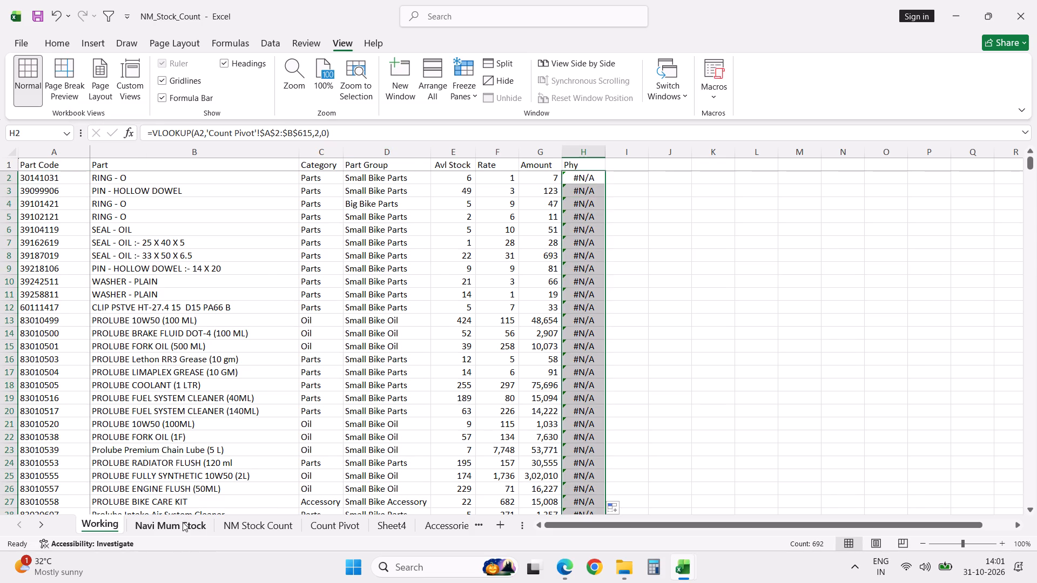
left_click(183, 522)
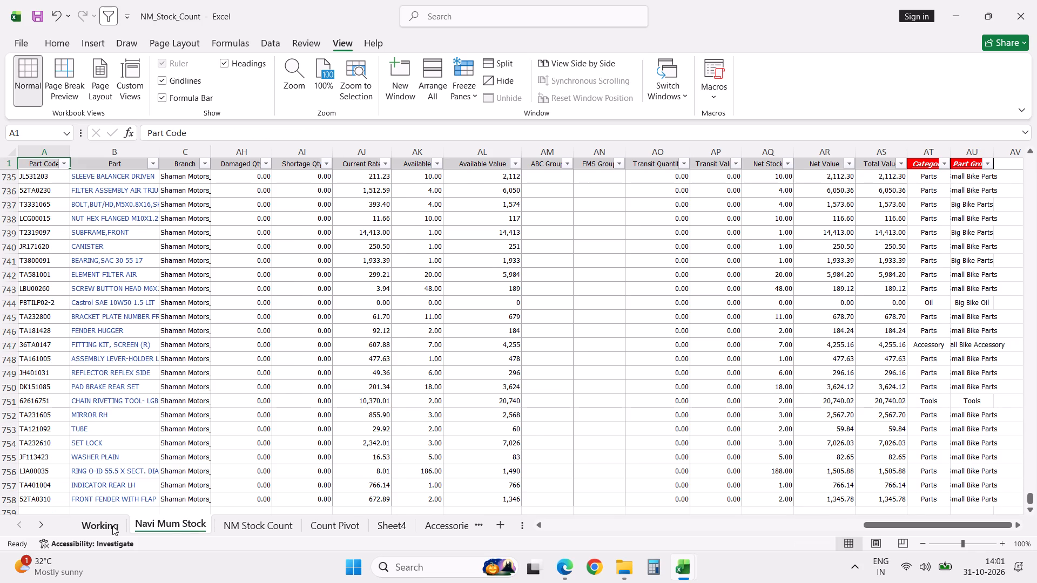
left_click(112, 526)
scroll(313, 408, "down", 8)
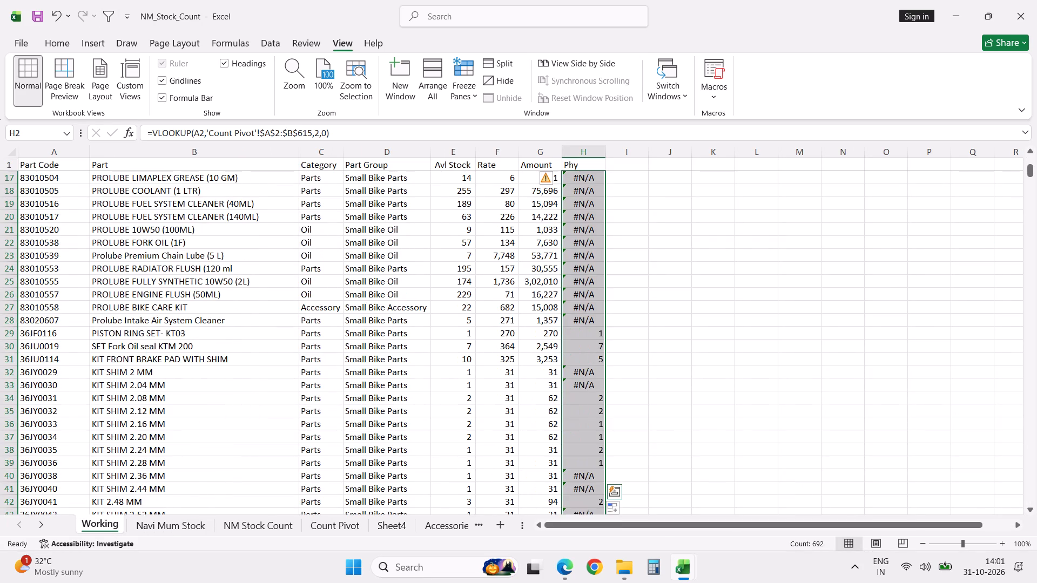
scroll(313, 408, "up", 20)
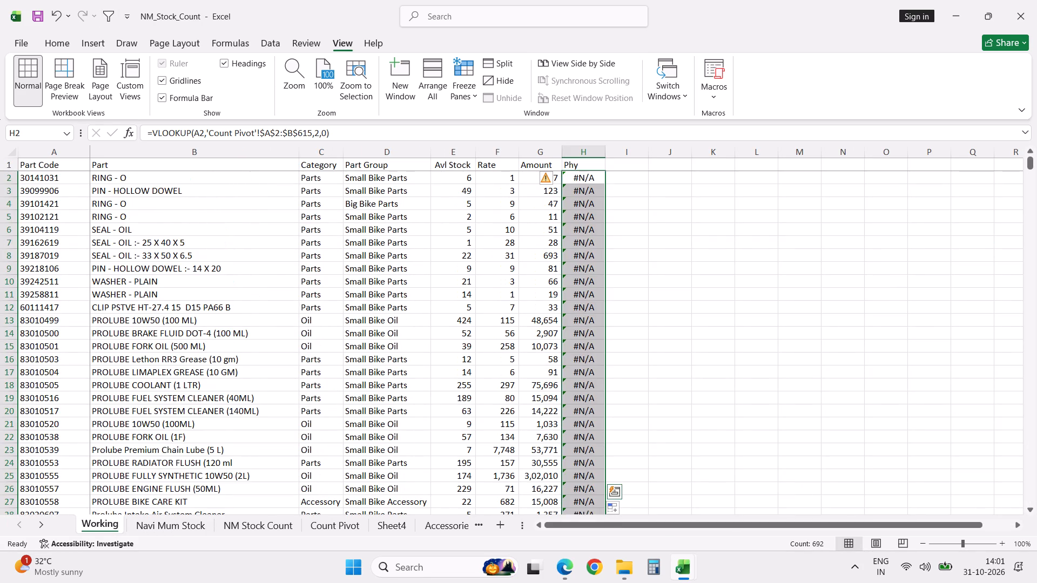
Add filters to the Working sheet's header row, hide the #N/A rows in Phy, and select that column to check its total.
left_click(64, 166)
key("alt+d")
type("ff")
left_click(598, 166)
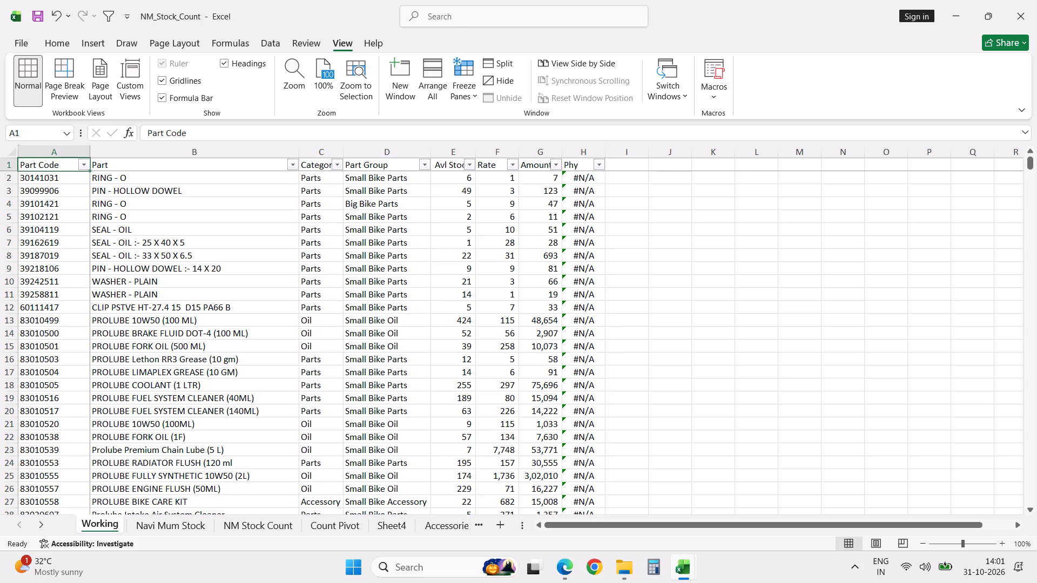
left_click(486, 339)
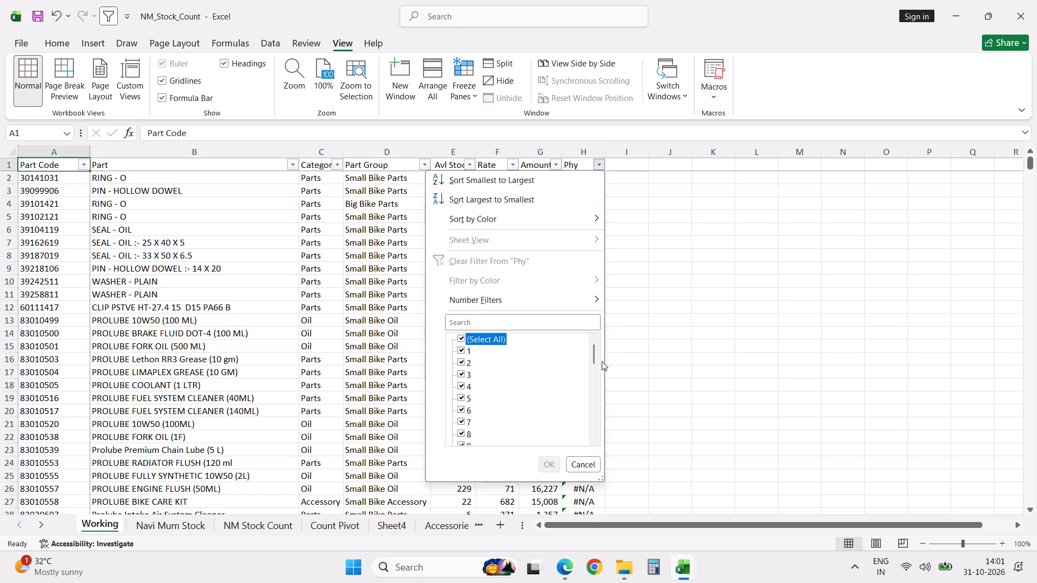
left_click(482, 341)
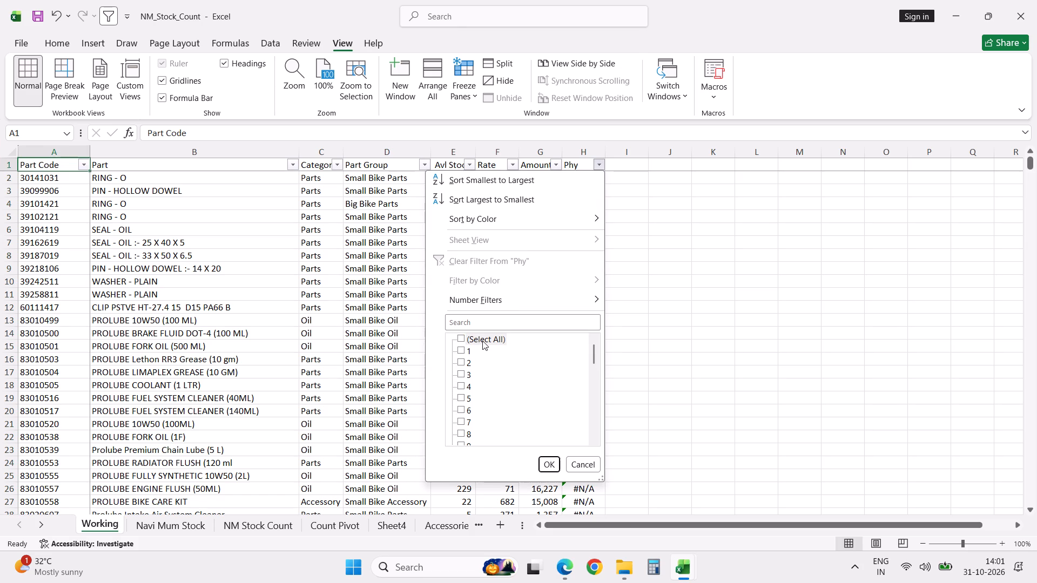
left_click_drag(596, 355, 585, 440)
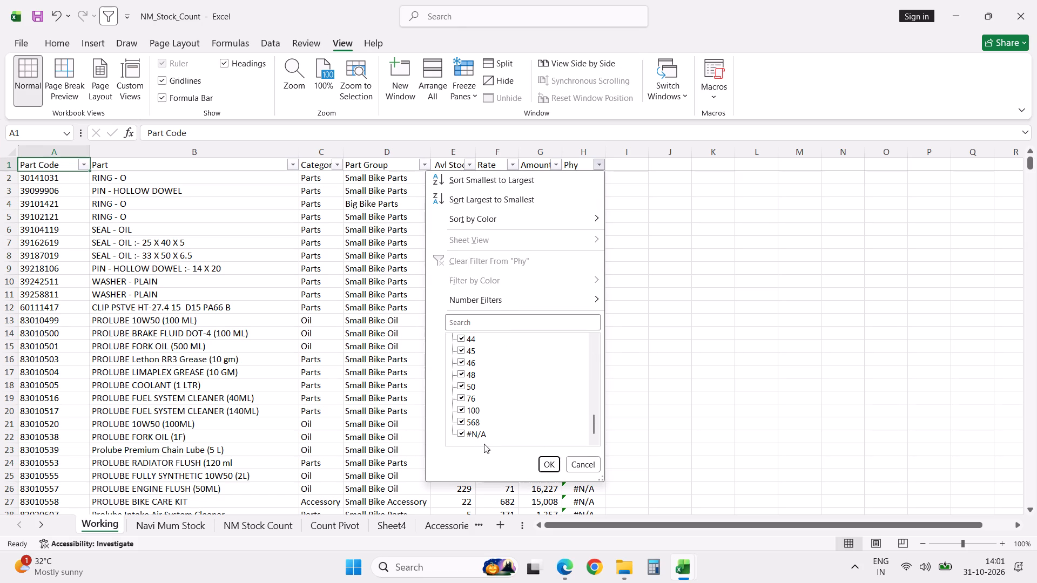
left_click(473, 435)
left_click(555, 468)
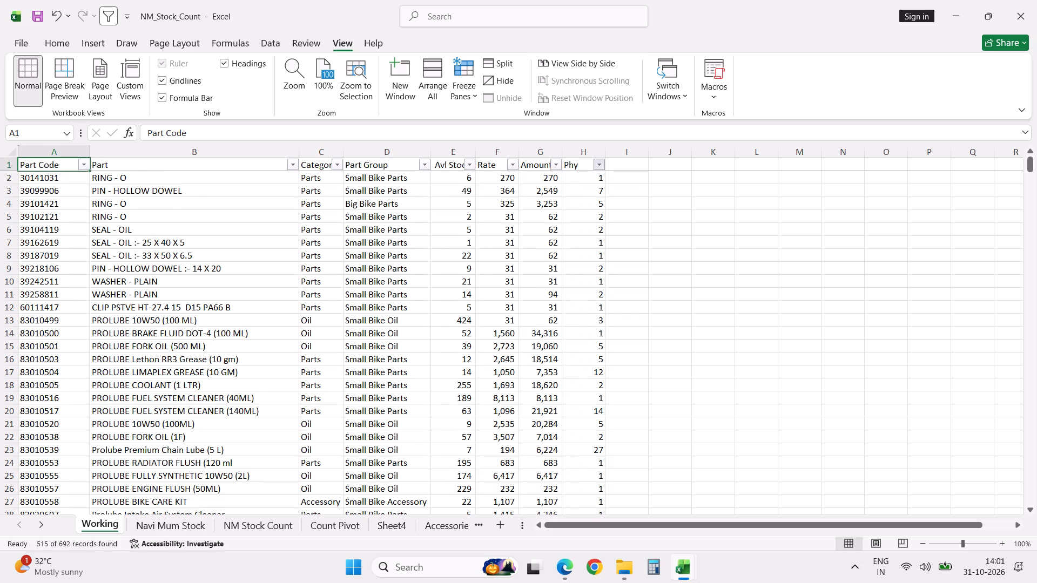
left_click(587, 151)
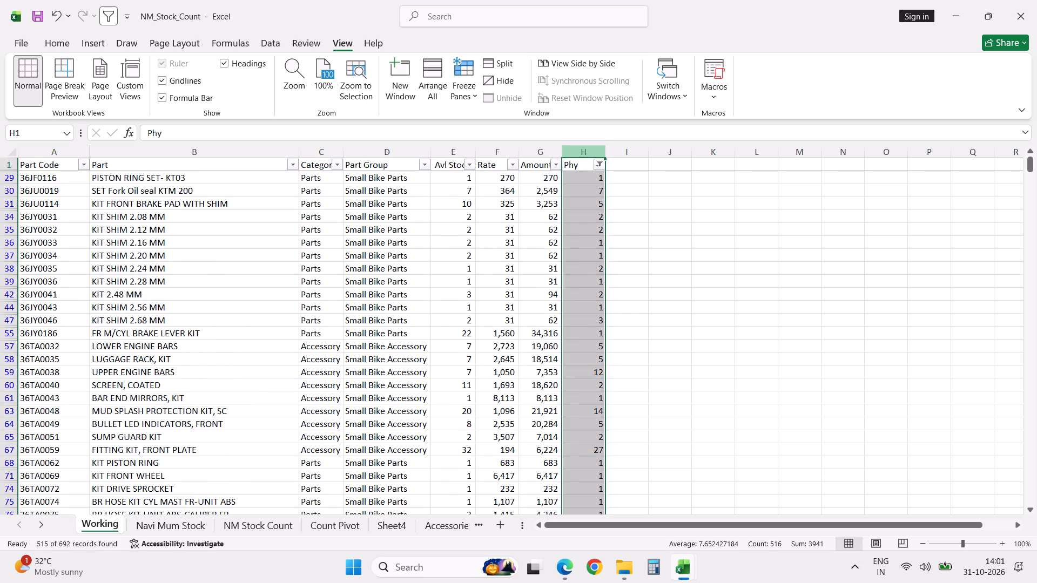
left_click(543, 274)
Change the Phy filter on the Working sheet to show only the #N/A rows.
left_click(601, 168)
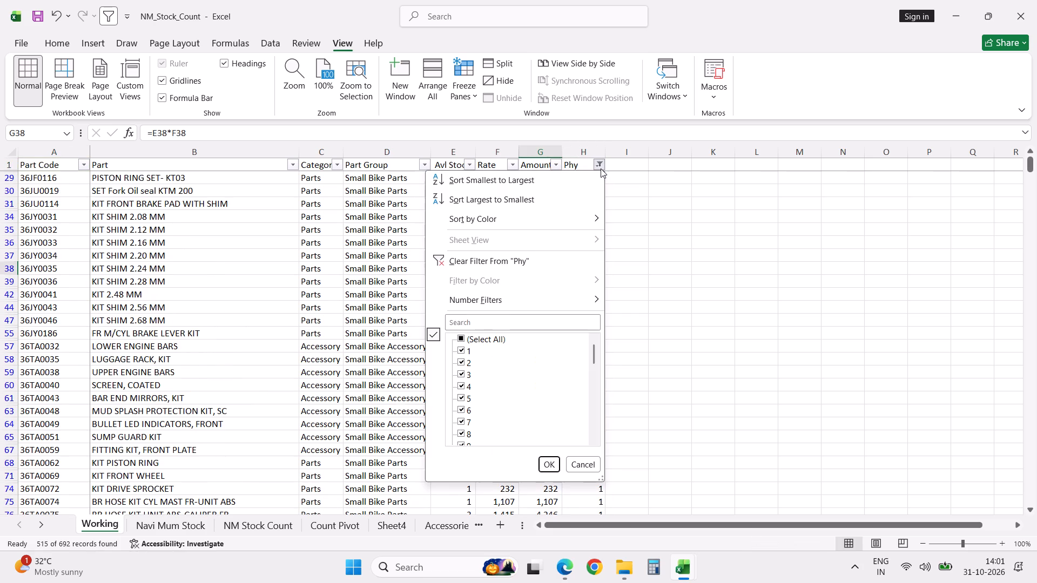
left_click(485, 341)
left_click(485, 341)
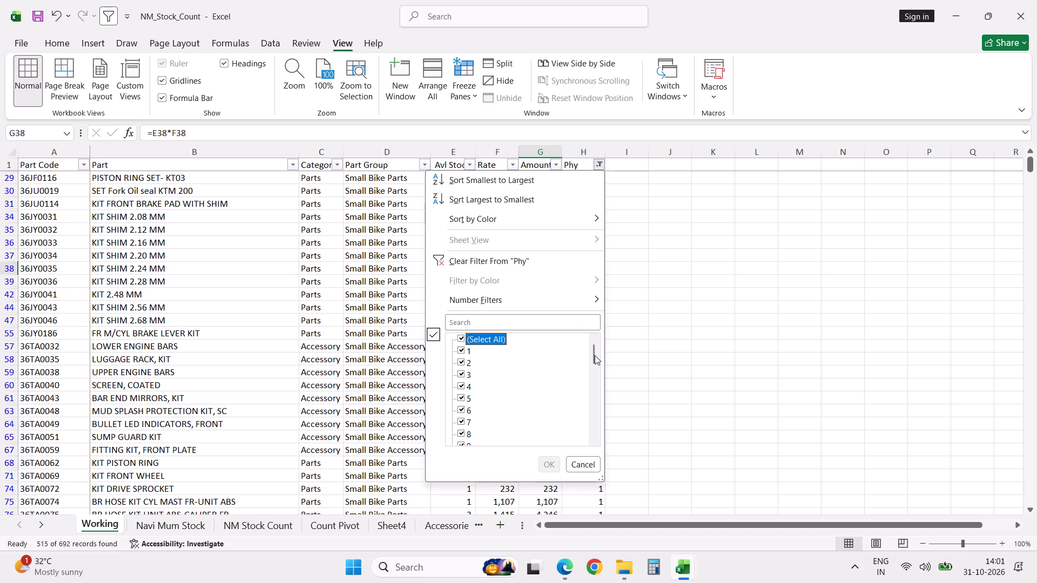
left_click_drag(595, 355, 594, 442)
left_click(470, 431)
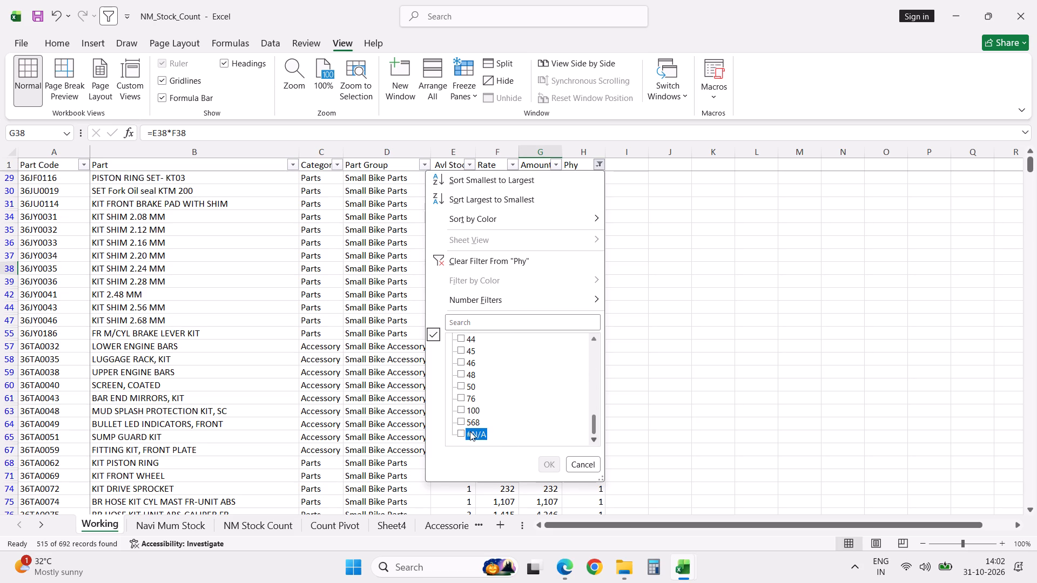
left_click(552, 466)
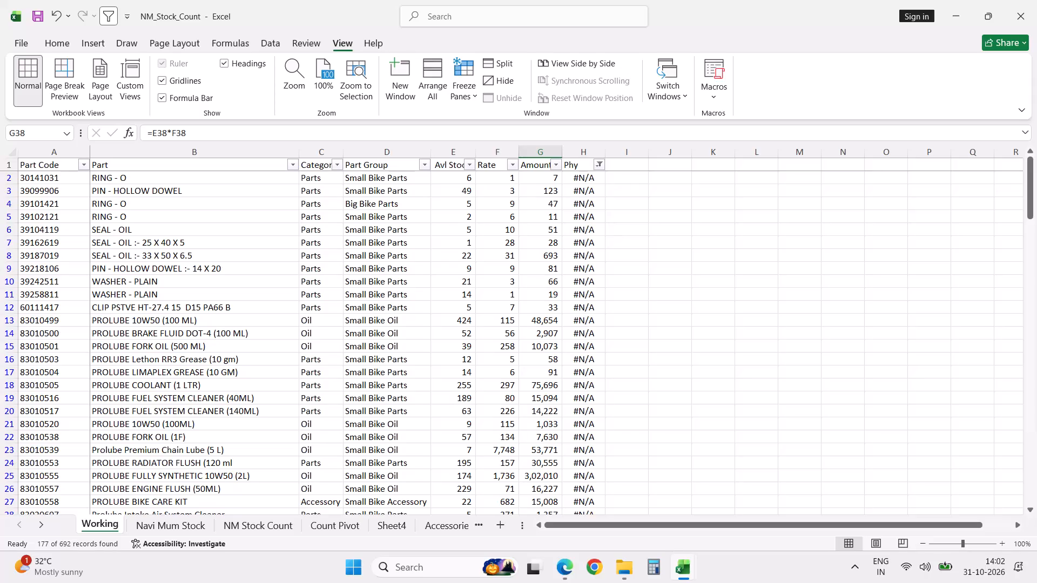
On the Count Pivot sheet, add filters across A1:C1 and filter column C to show only #N/A.
left_click(341, 528)
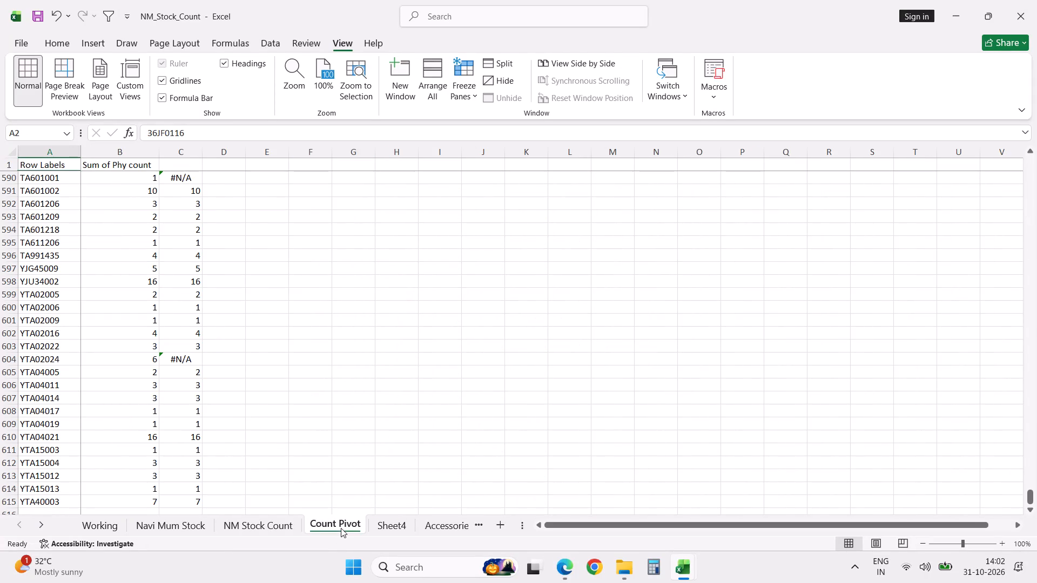
left_click(181, 167)
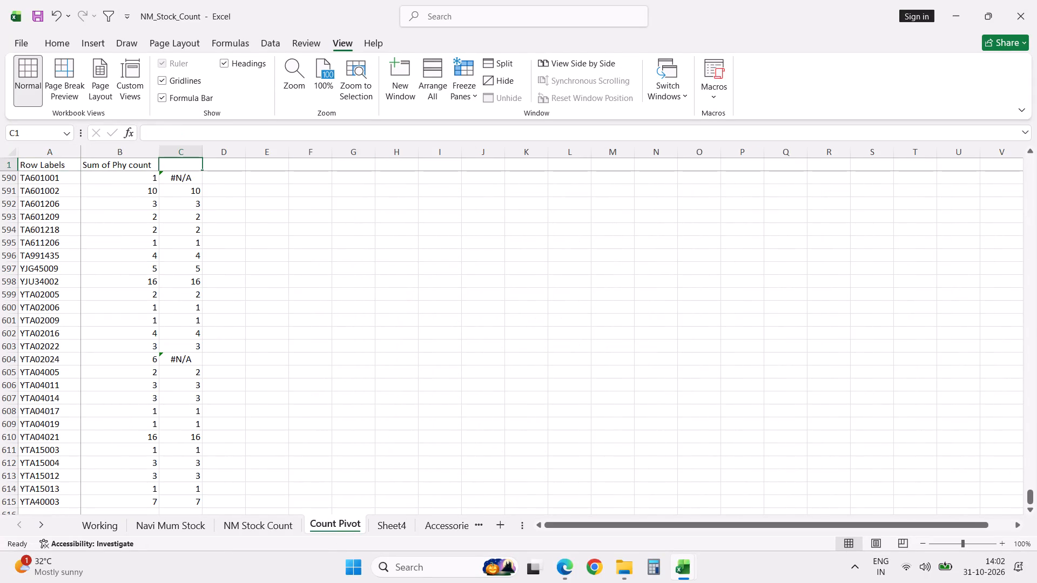
left_click(30, 167)
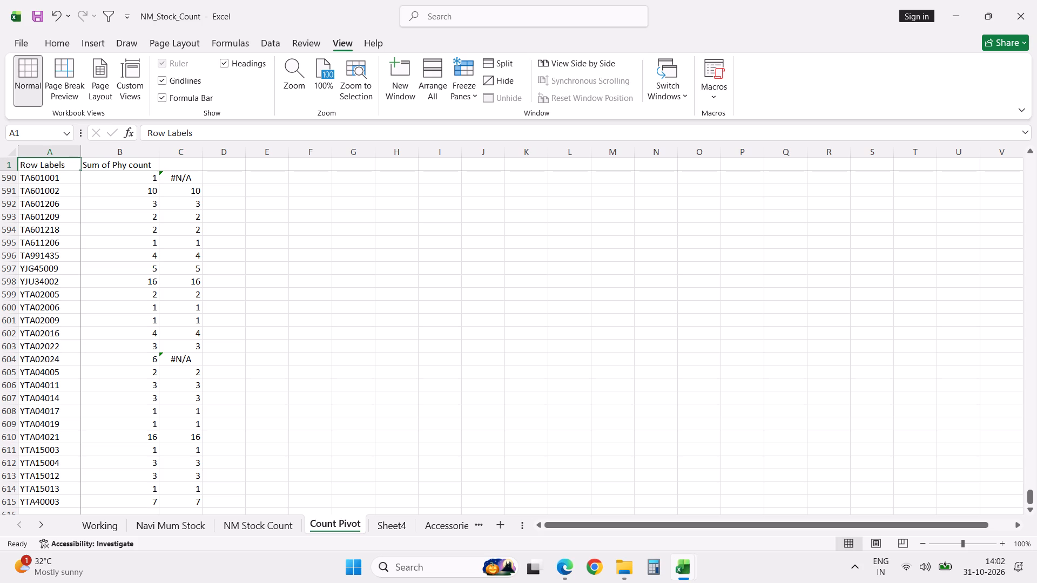
left_click(193, 165, "shift")
key("alt+d")
type("ff")
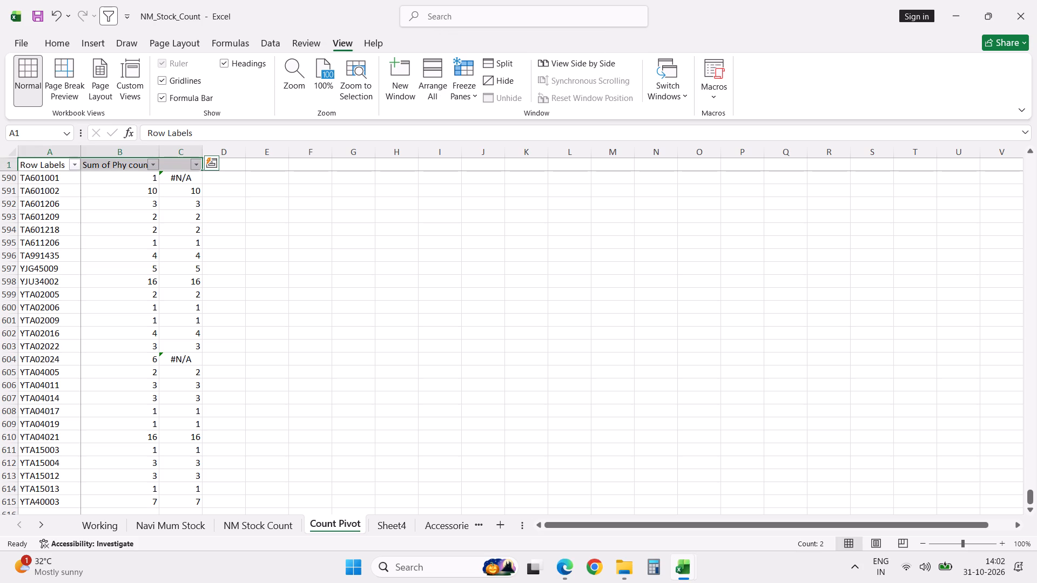
left_click(198, 165)
left_click(88, 340)
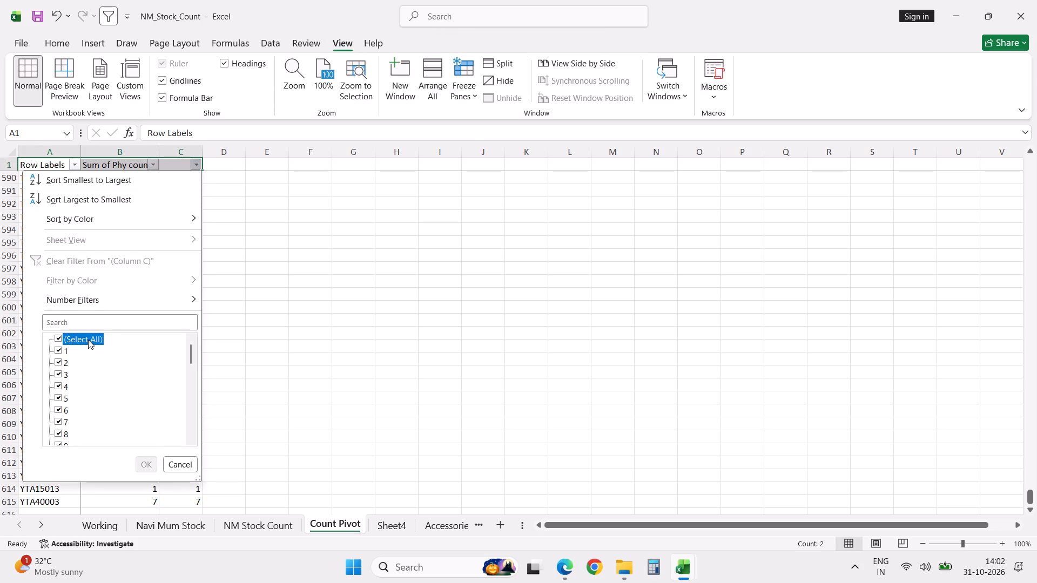
left_click_drag(190, 356, 184, 439)
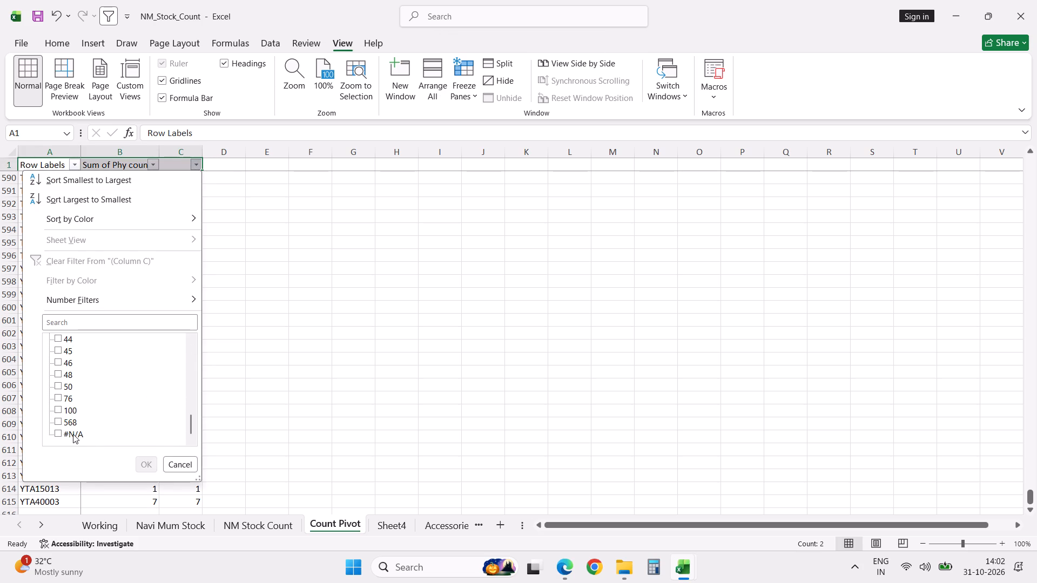
left_click(71, 433)
left_click(153, 465)
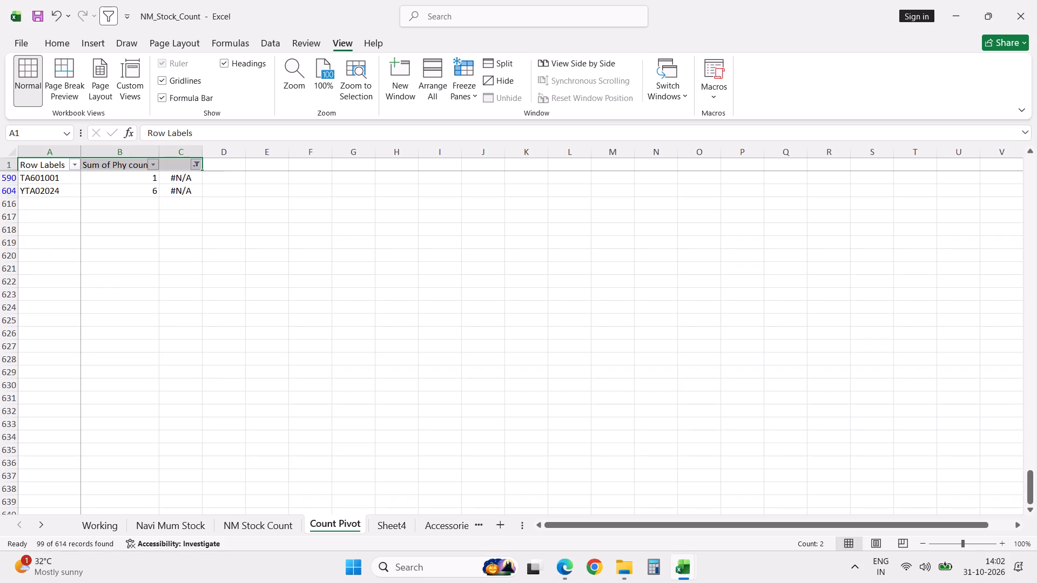
Convert the text-stored part codes from 60111417 to 83020607 (A118:A132) on the Count Pivot sheet to numbers.
scroll(161, 406, "up", 20)
scroll(161, 406, "up", 6)
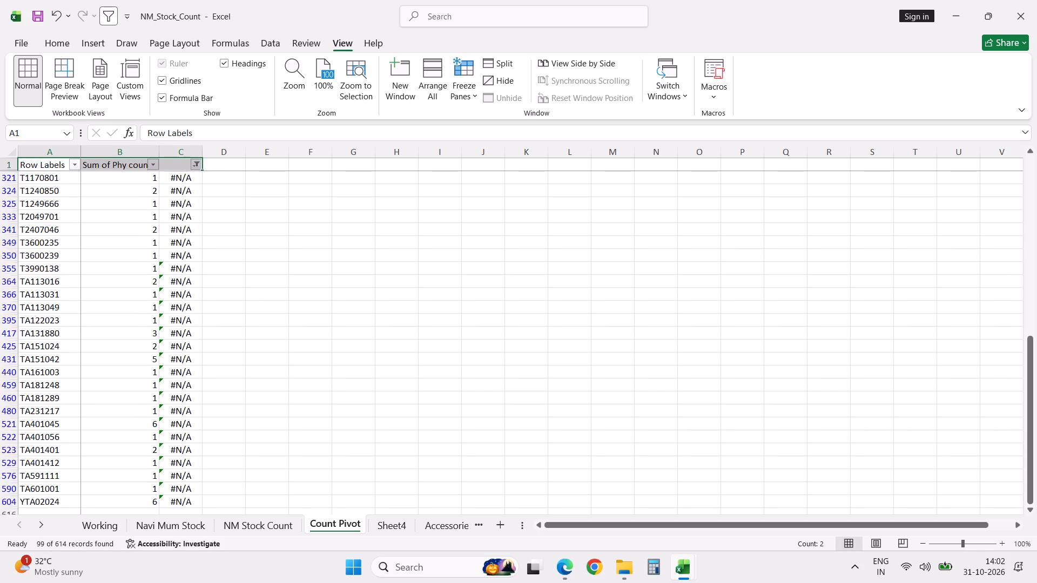
scroll(161, 406, "up", 13)
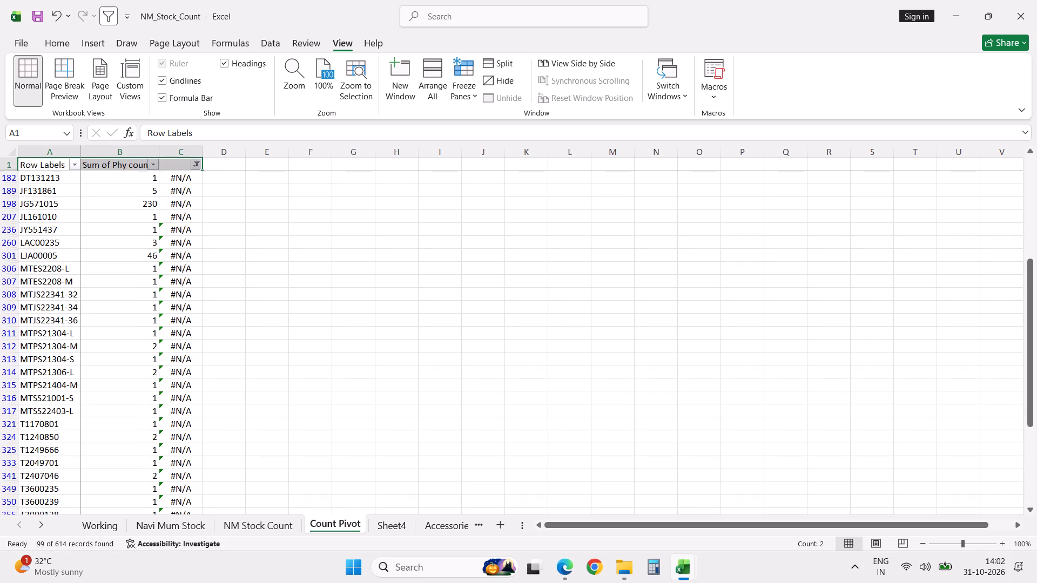
scroll(161, 406, "up", 20)
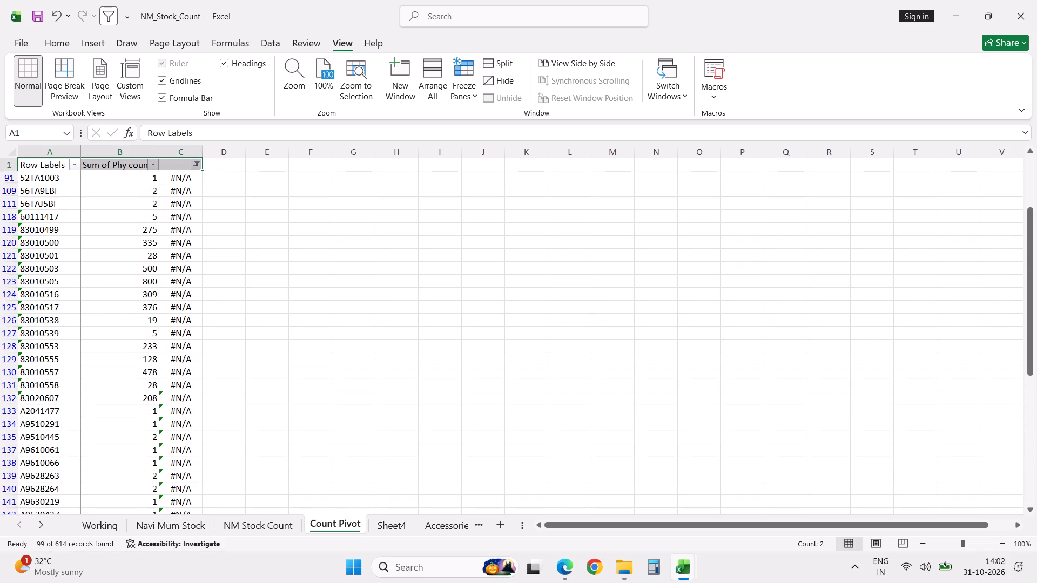
left_click(49, 218)
left_click(56, 397, "shift")
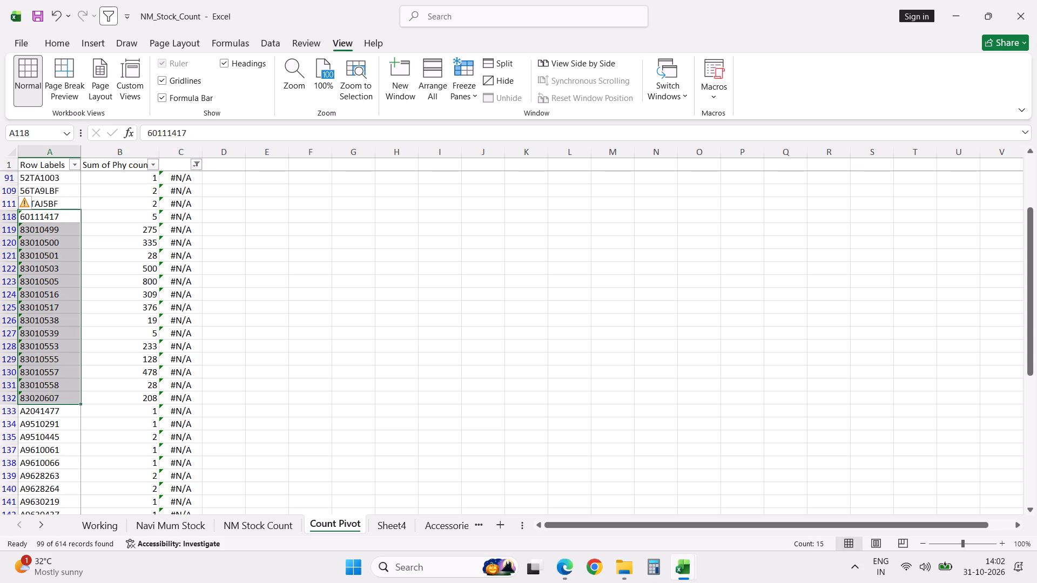
left_click(28, 206)
left_click(56, 236)
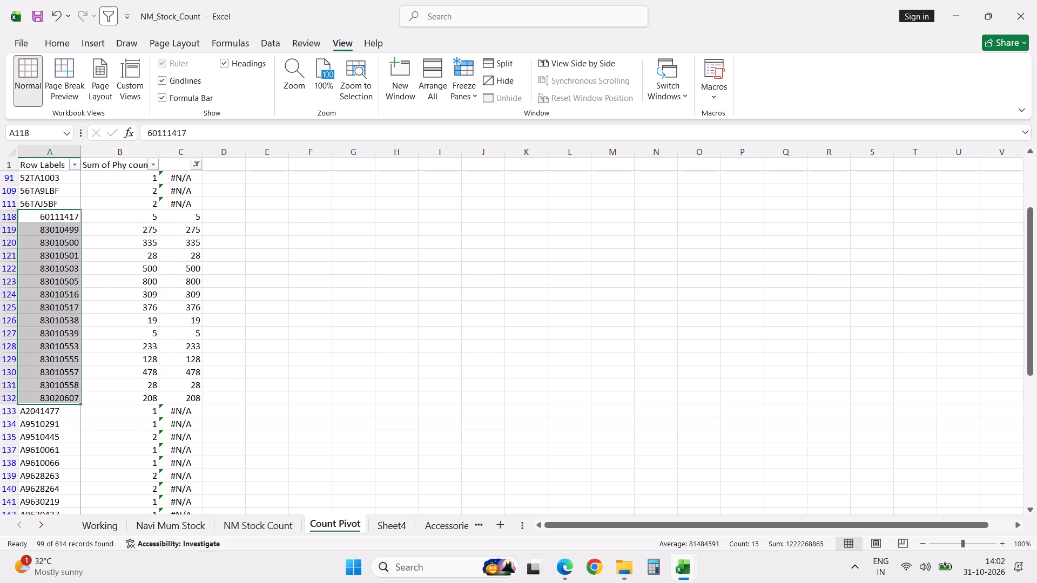
Reapply the existing filter on the Working sheet to refresh its #N/A rows.
left_click(104, 528)
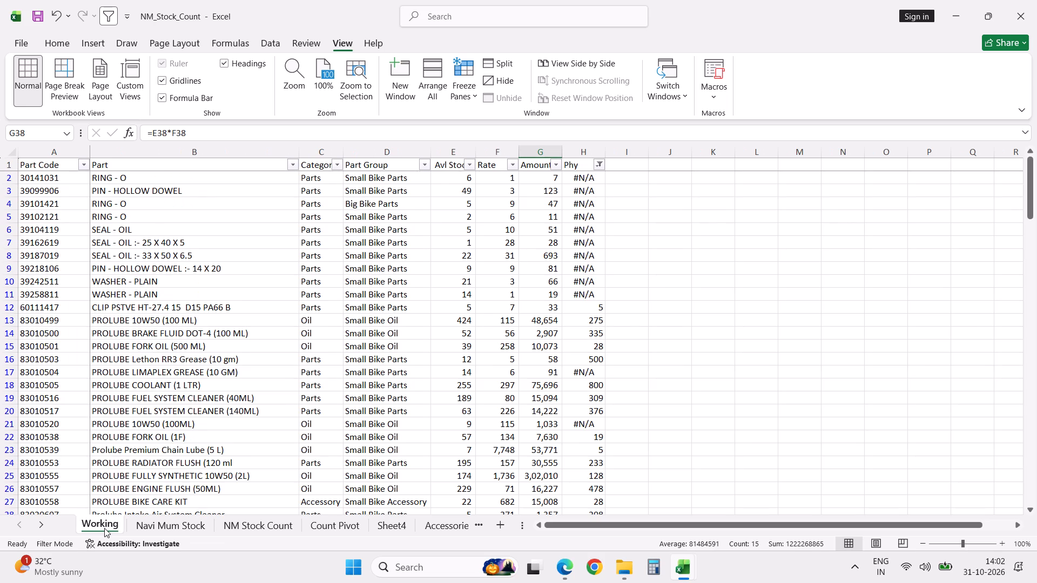
left_click(513, 165)
left_click(463, 460)
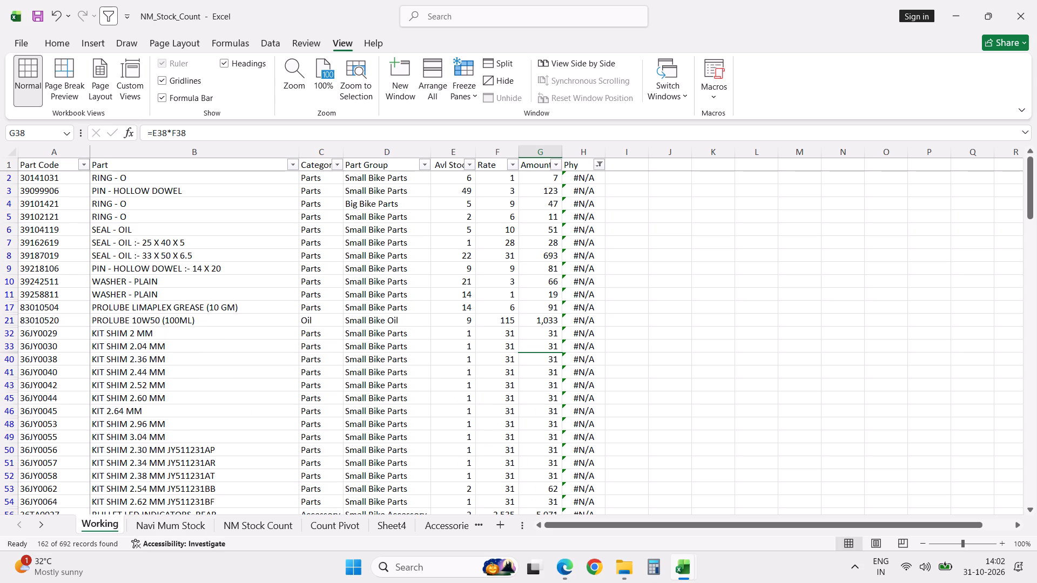
Filter Phy on the Working sheet to exclude #N/A and select the column to check its total.
left_click(600, 165)
left_click(493, 341)
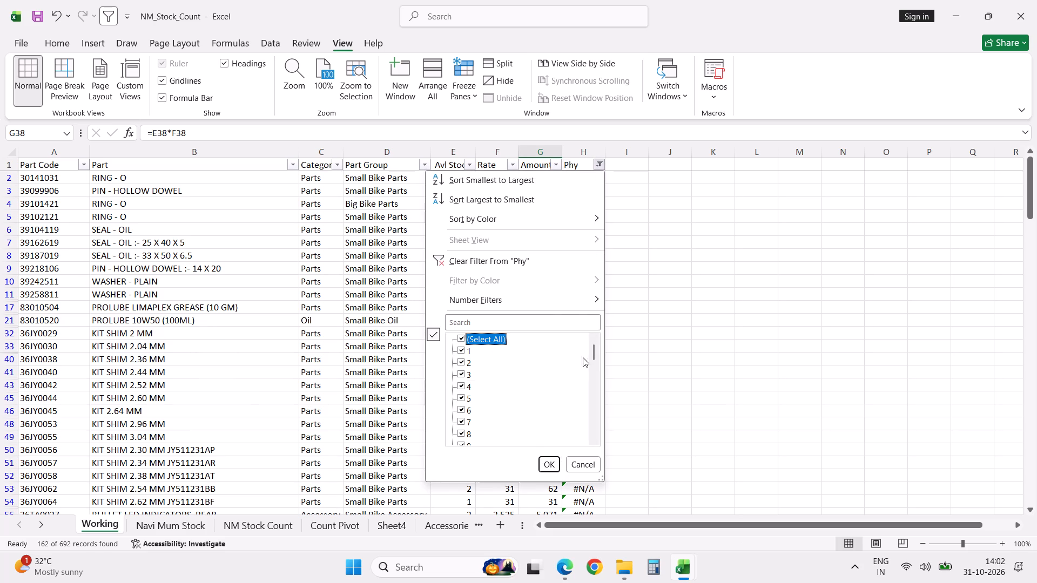
left_click_drag(595, 352, 587, 438)
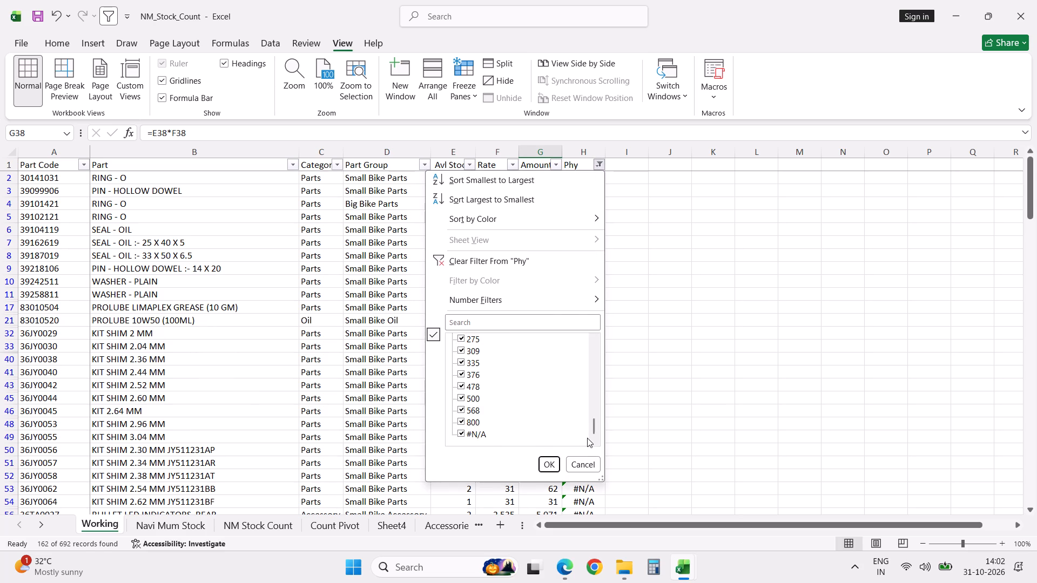
left_click(466, 433)
left_click(550, 466)
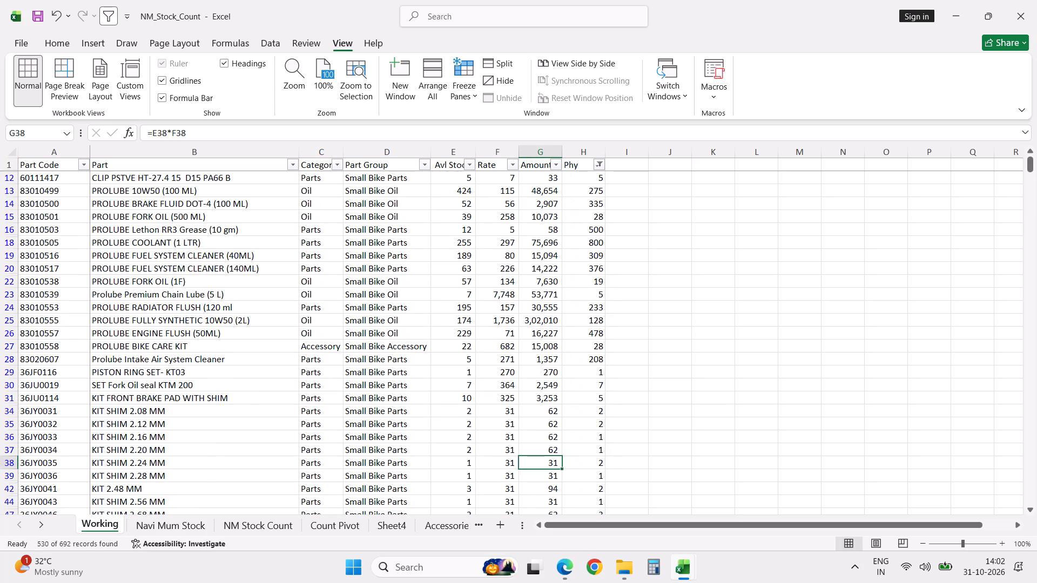
left_click(581, 151)
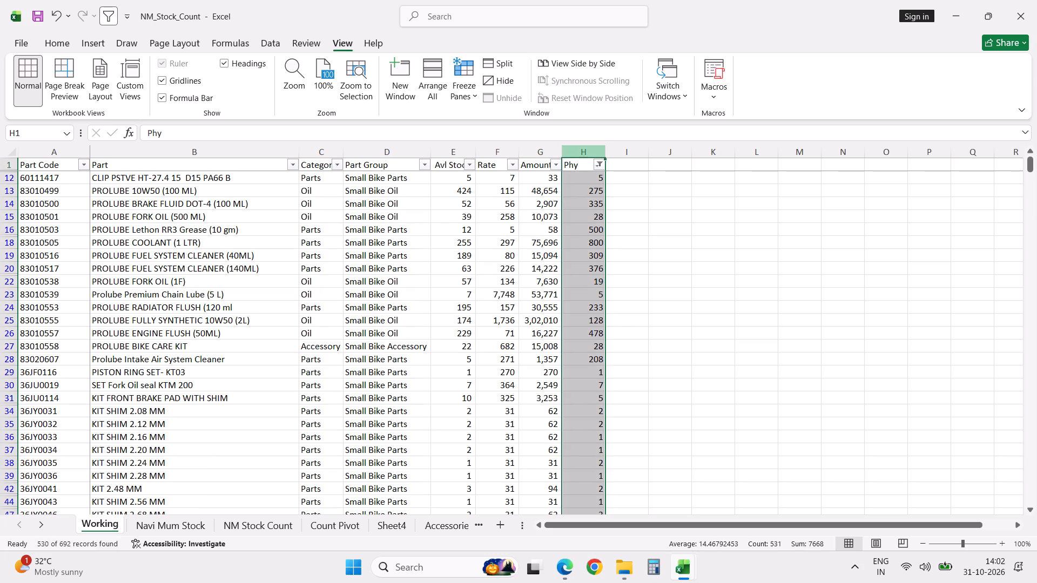
left_click(590, 268)
Set the Working sheet's Phy filter back to only the #N/A rows.
left_click(600, 164)
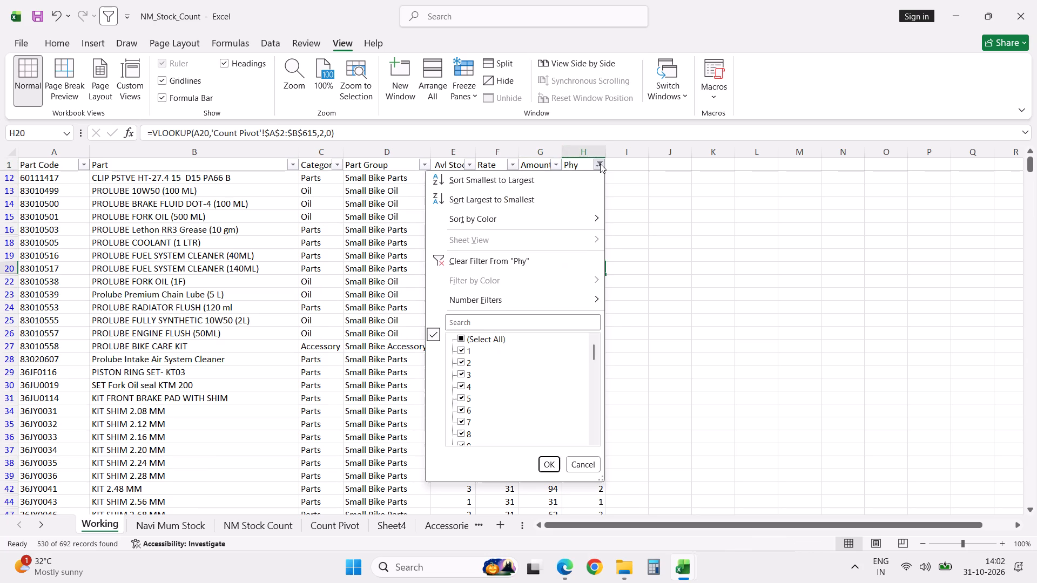
left_click(487, 340)
left_click(487, 340)
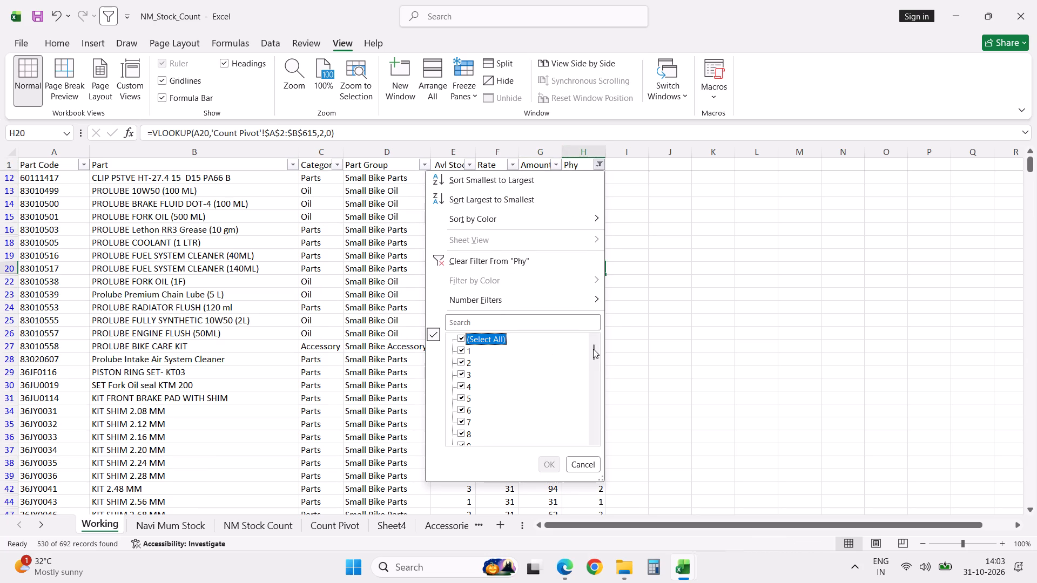
left_click_drag(594, 349, 598, 436)
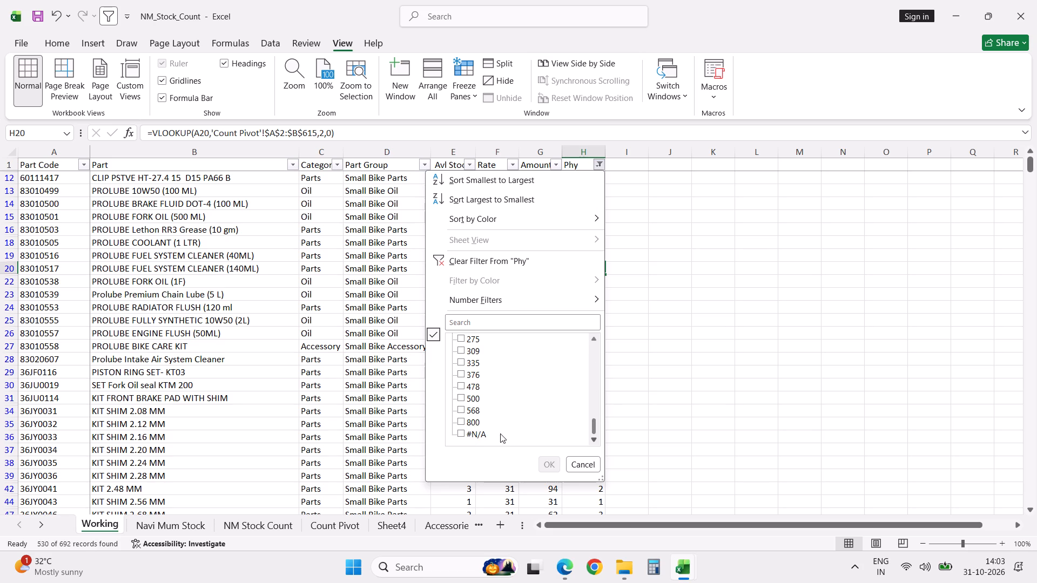
left_click(483, 435)
left_click(545, 463)
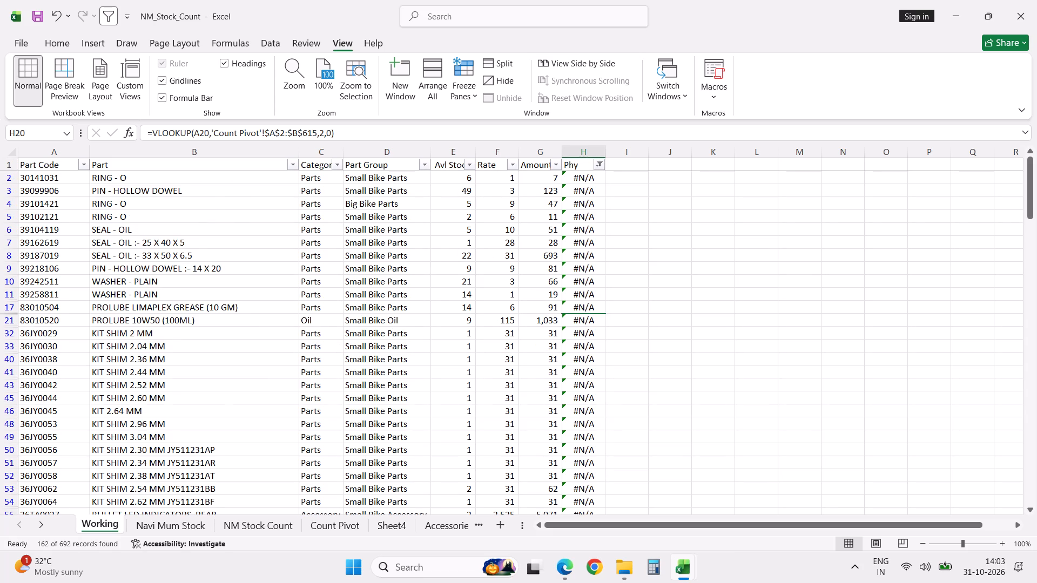
Reapply the existing filter on the Count Pivot sheet to refresh its #N/A rows.
left_click(330, 526)
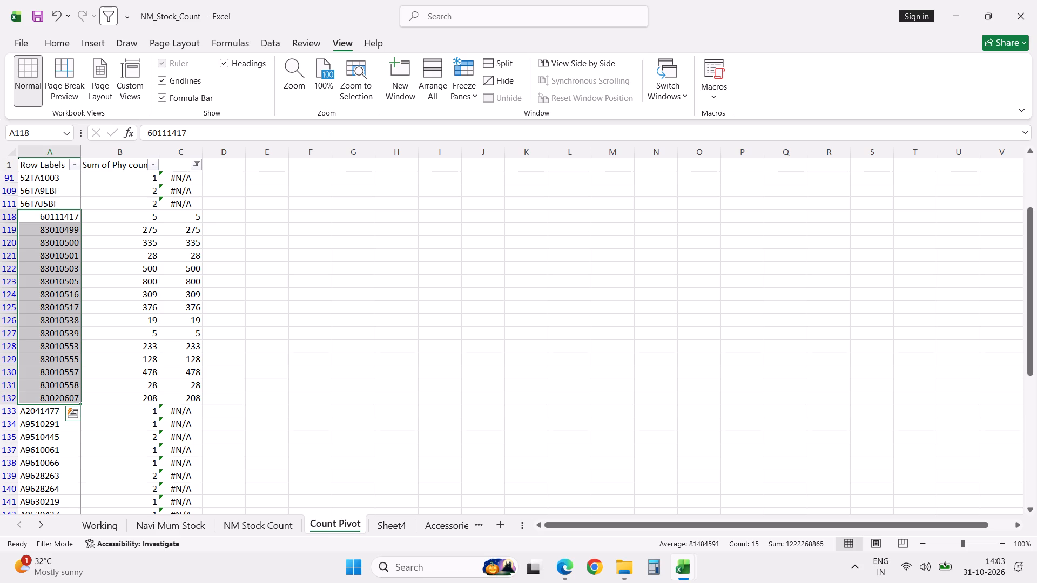
left_click(74, 166)
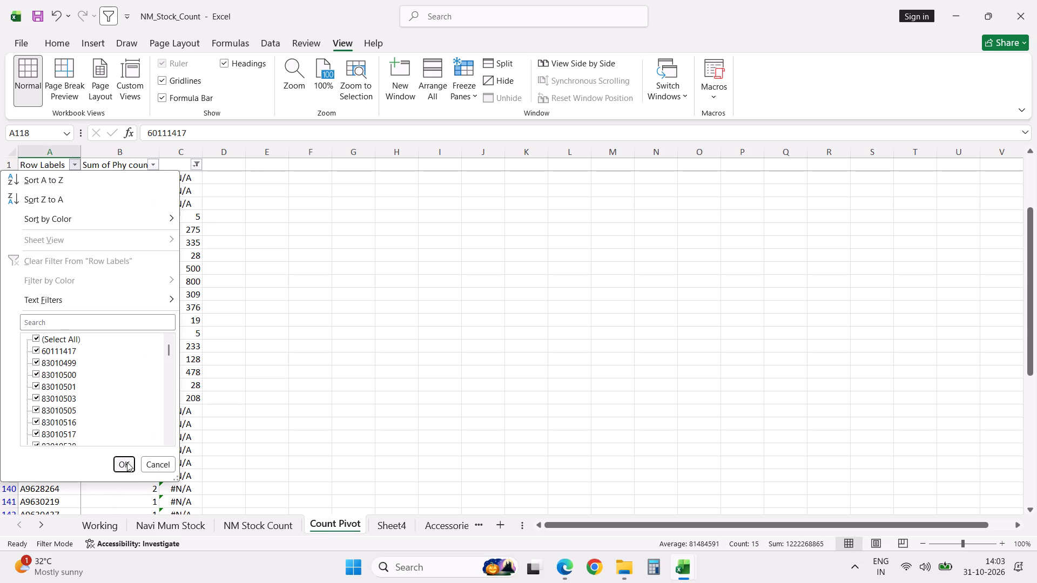
left_click(127, 462)
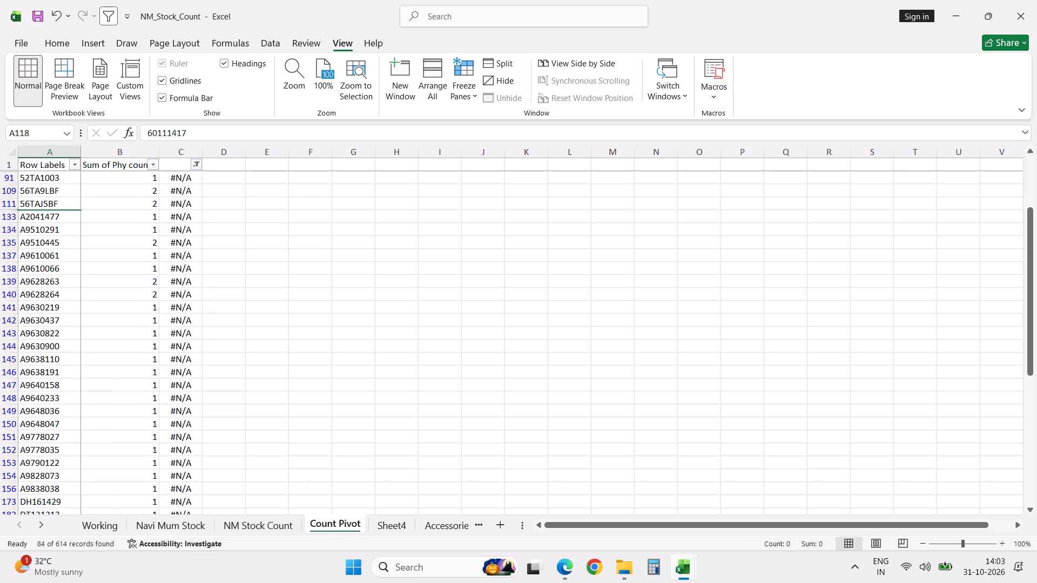
Convert the text-stored part codes from 39099906 to 39242511 (A69:A73) on the Count Pivot sheet to numbers.
scroll(289, 373, "down", 16)
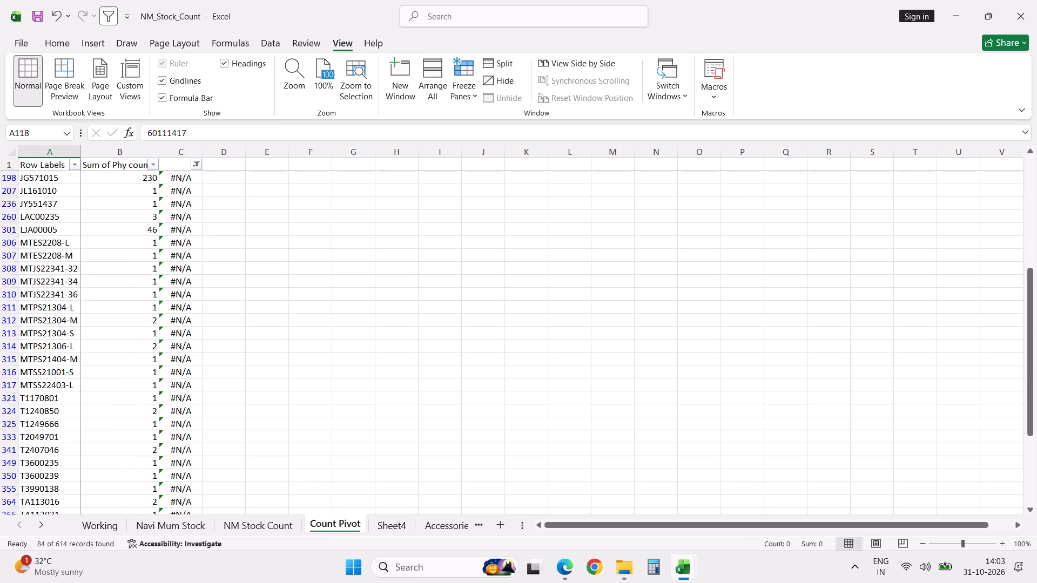
scroll(289, 373, "down", 13)
scroll(289, 373, "up", 15)
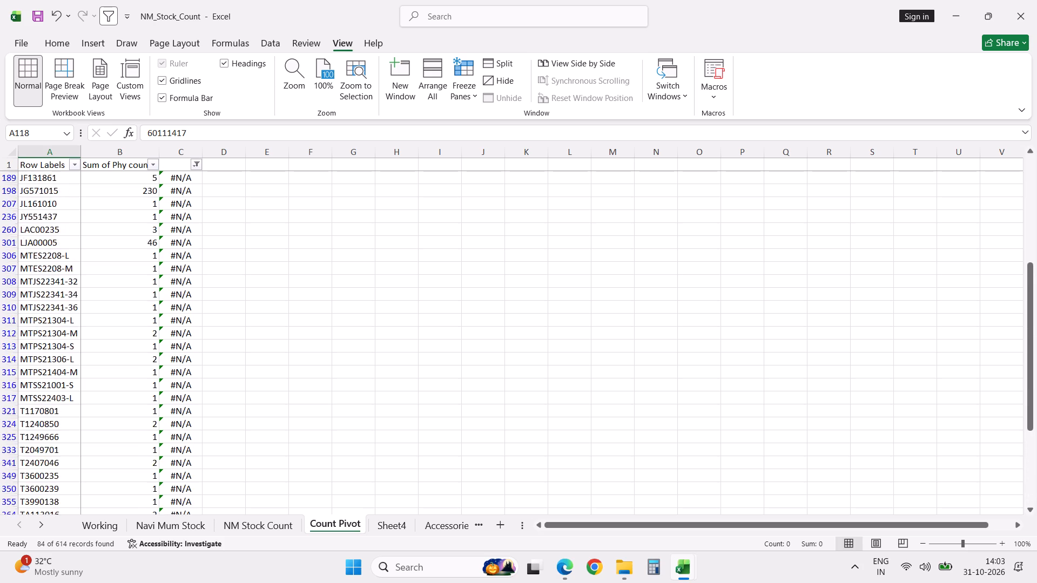
scroll(289, 373, "up", 20)
scroll(289, 373, "up", 20)
scroll(289, 373, "up", 15)
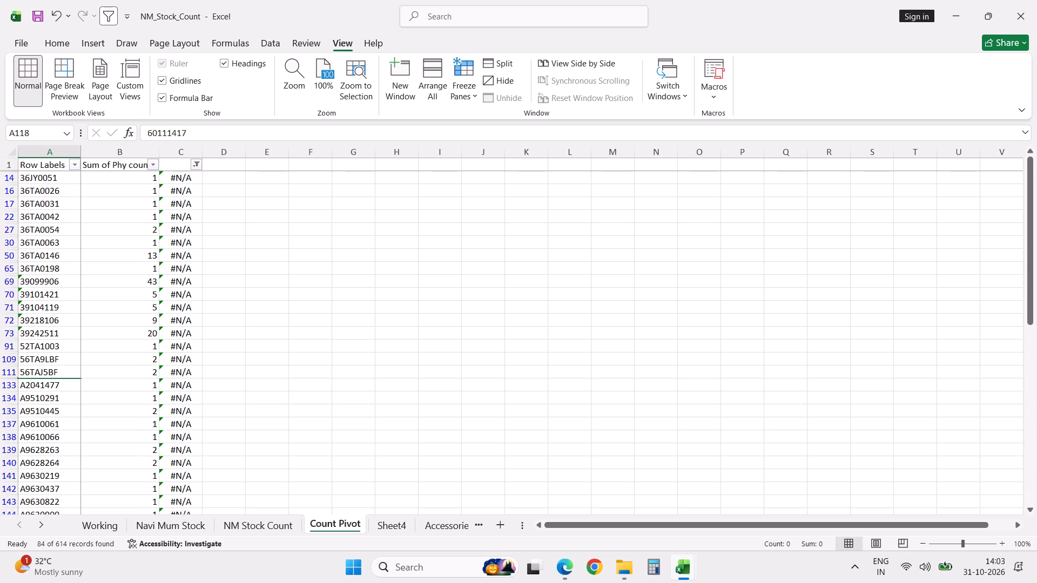
scroll(289, 373, "up", 20)
left_click(46, 261)
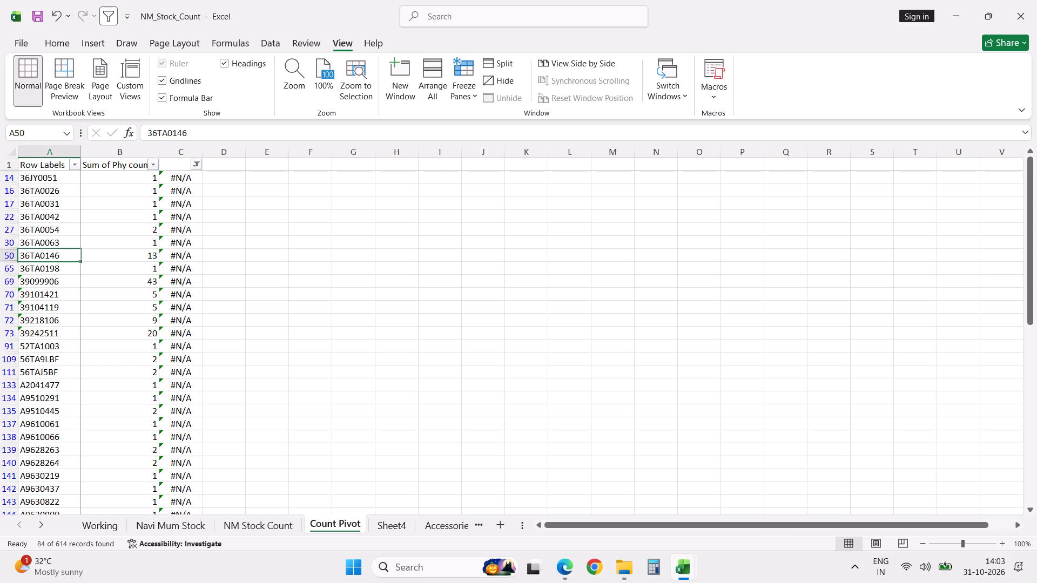
left_click(50, 280)
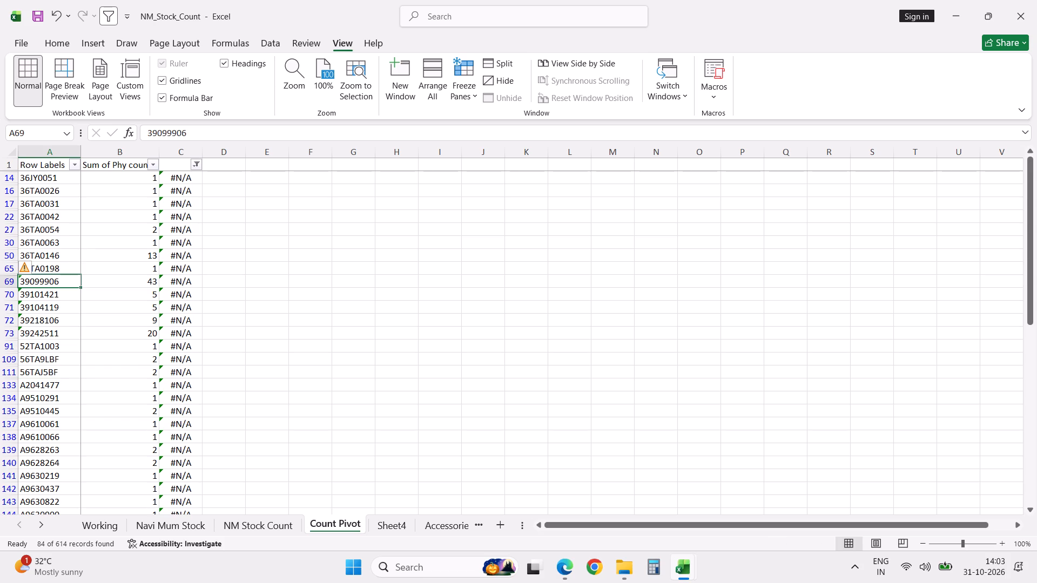
left_click(50, 329, "shift")
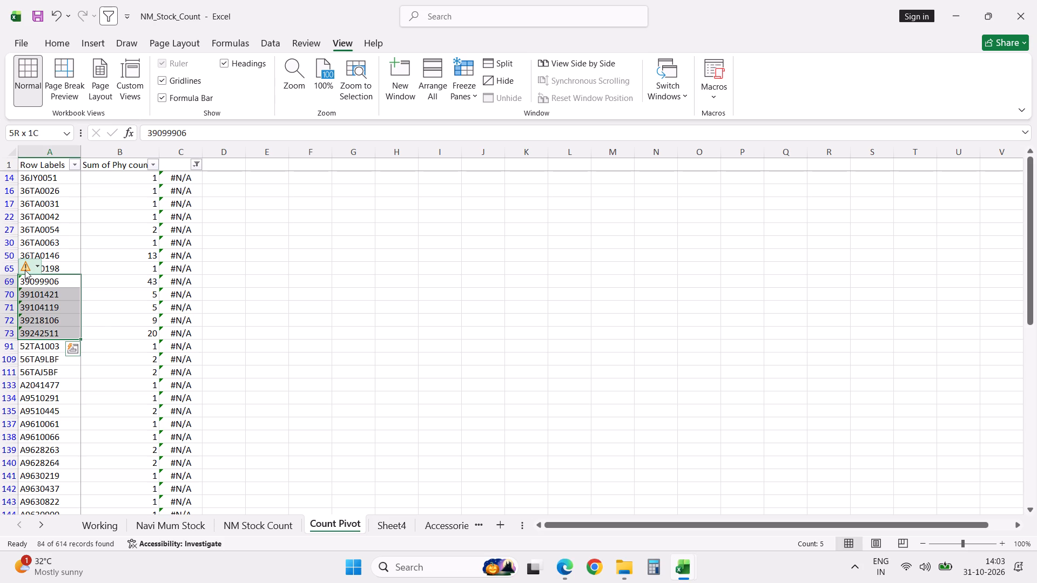
left_click(25, 270)
left_click(55, 300)
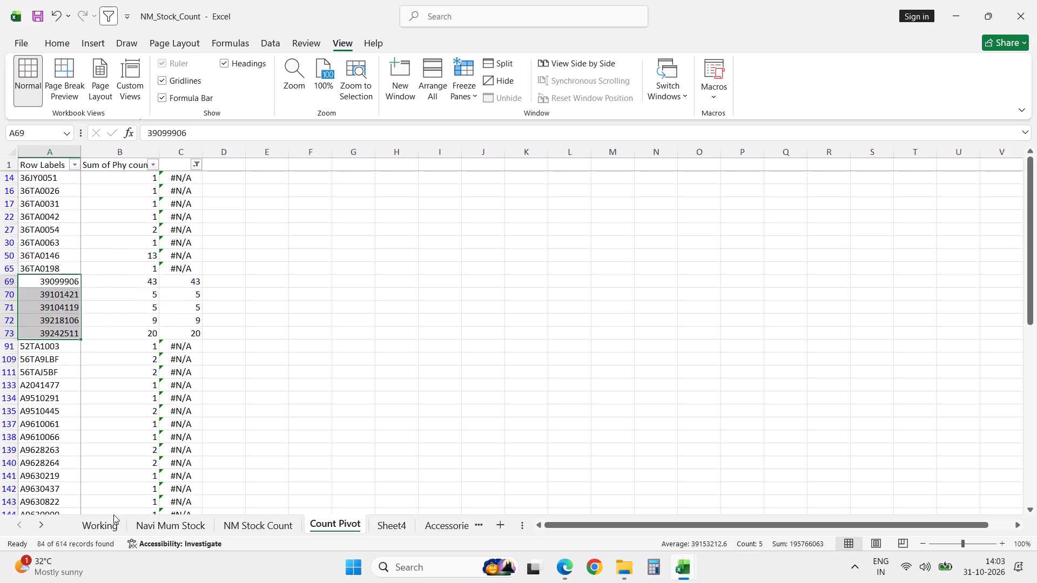
Reapply the existing filter on the Working sheet to refresh its #N/A rows.
left_click(106, 527)
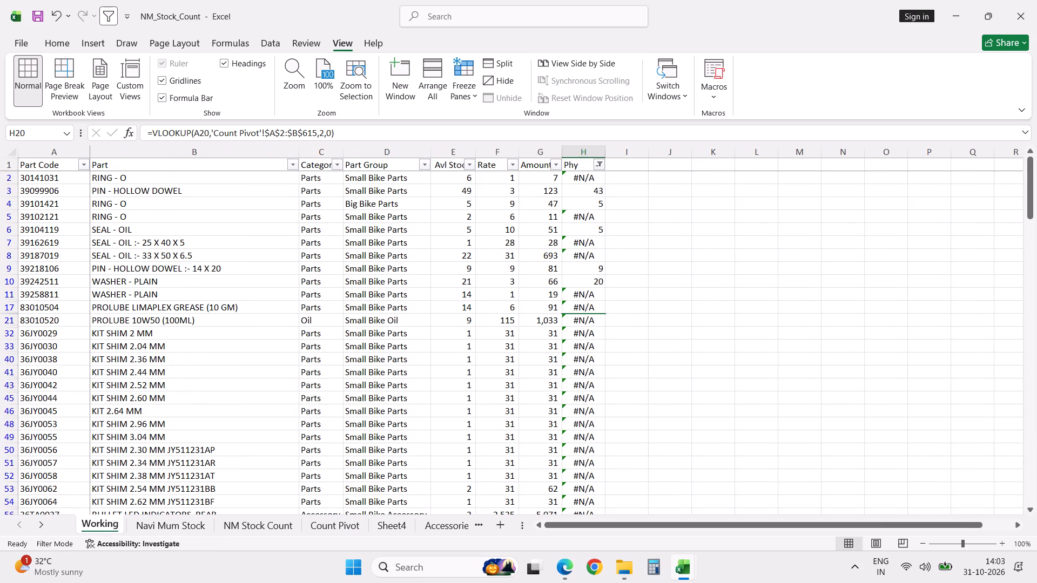
left_click(86, 167)
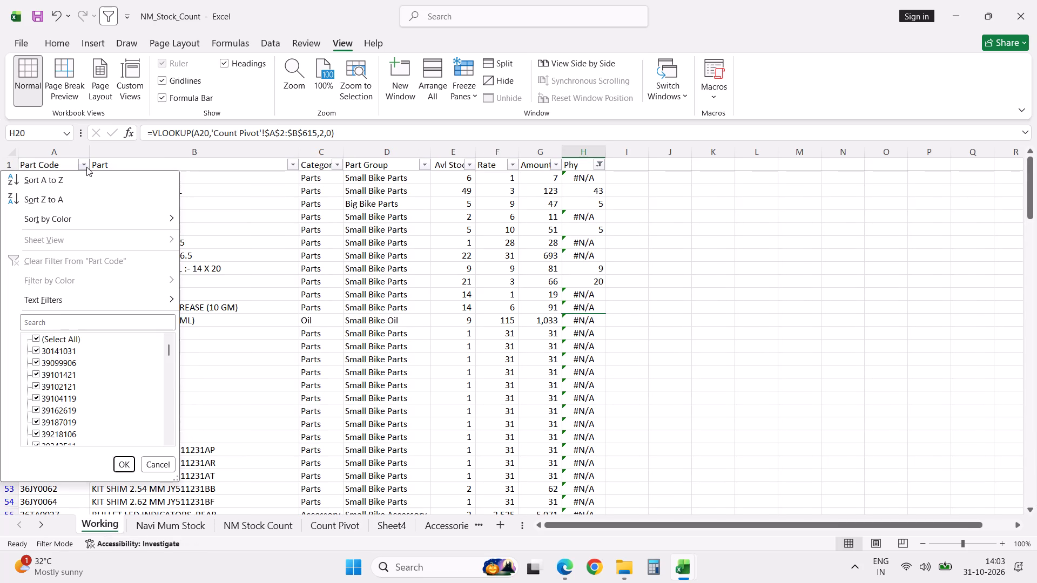
left_click(121, 460)
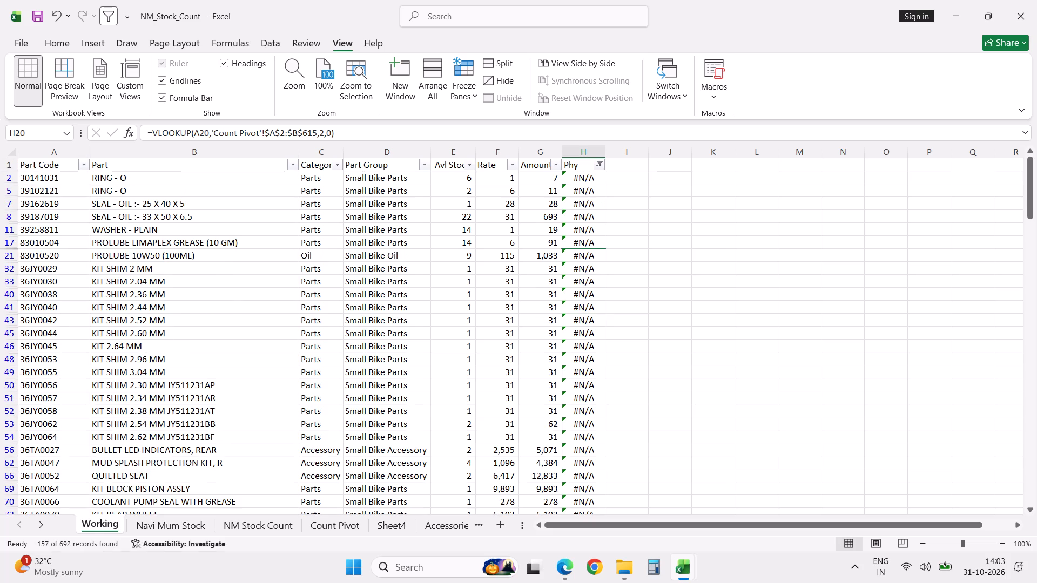
Refresh the Count Pivot sheet's existing filter so it lists only the current #N/A rows.
left_click(335, 521)
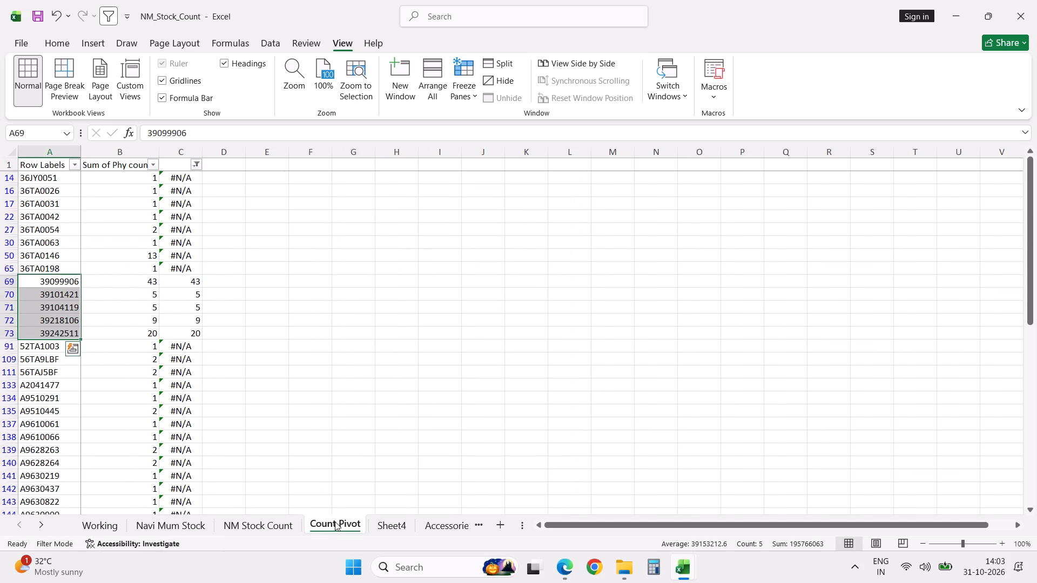
left_click(75, 170)
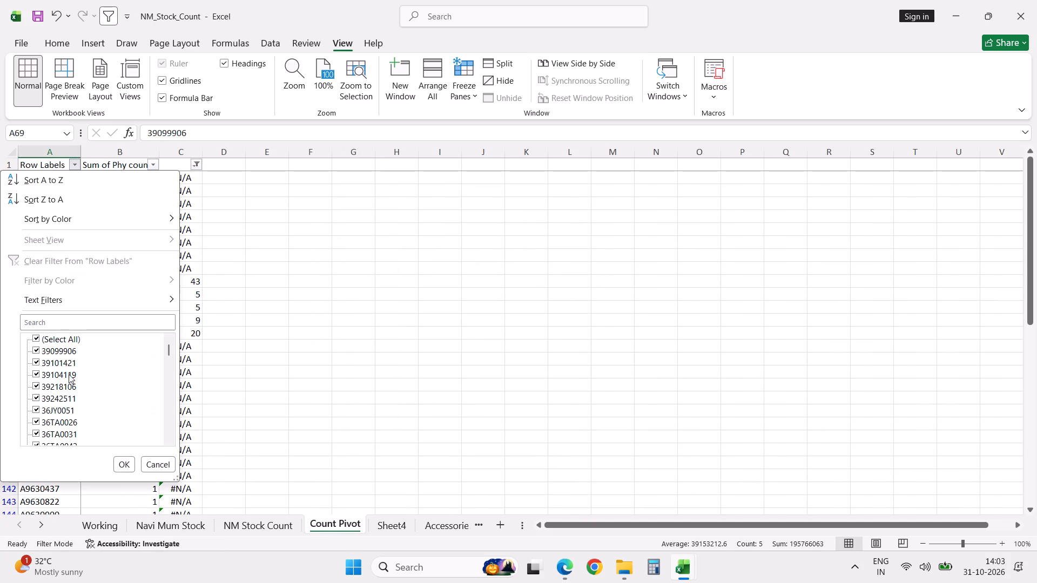
left_click(123, 461)
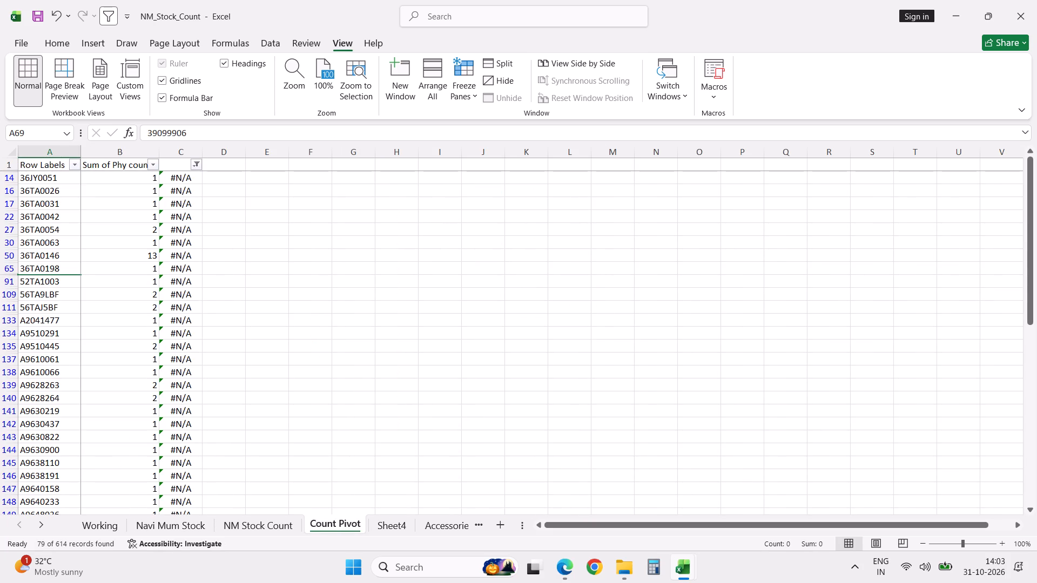
Look through the filtered #N/A rows on the Count Pivot sheet, checking the part codes and their physical counts.
left_click(108, 378)
scroll(108, 378, "down", 1)
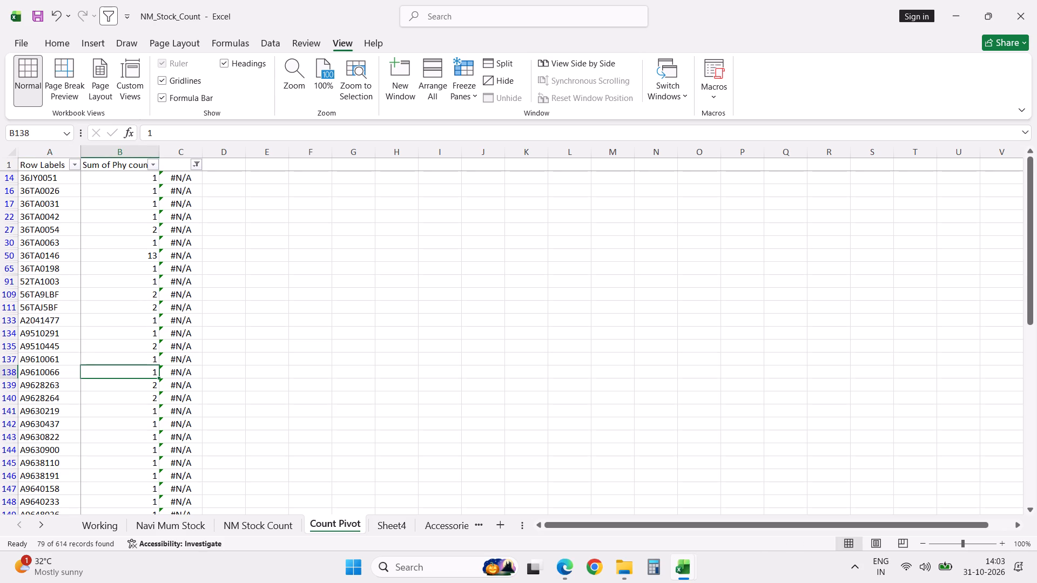
scroll(108, 378, "down", 20)
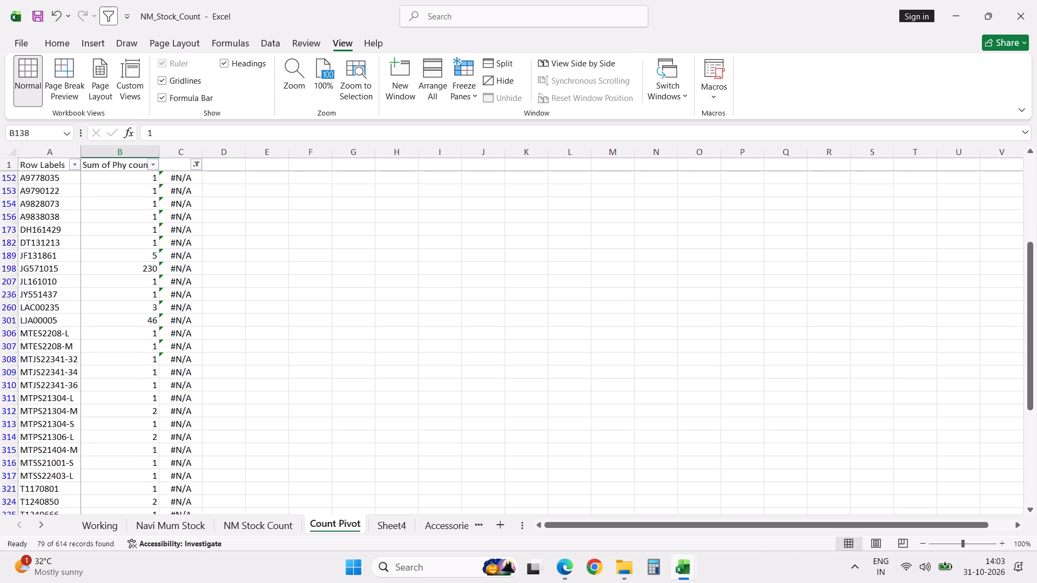
scroll(108, 378, "down", 1)
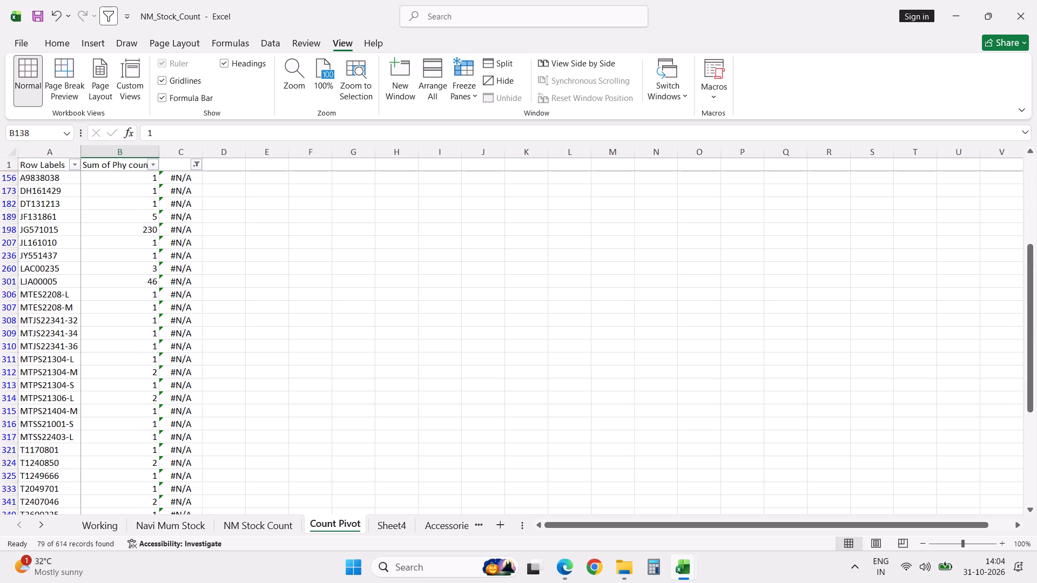
scroll(108, 378, "down", 20)
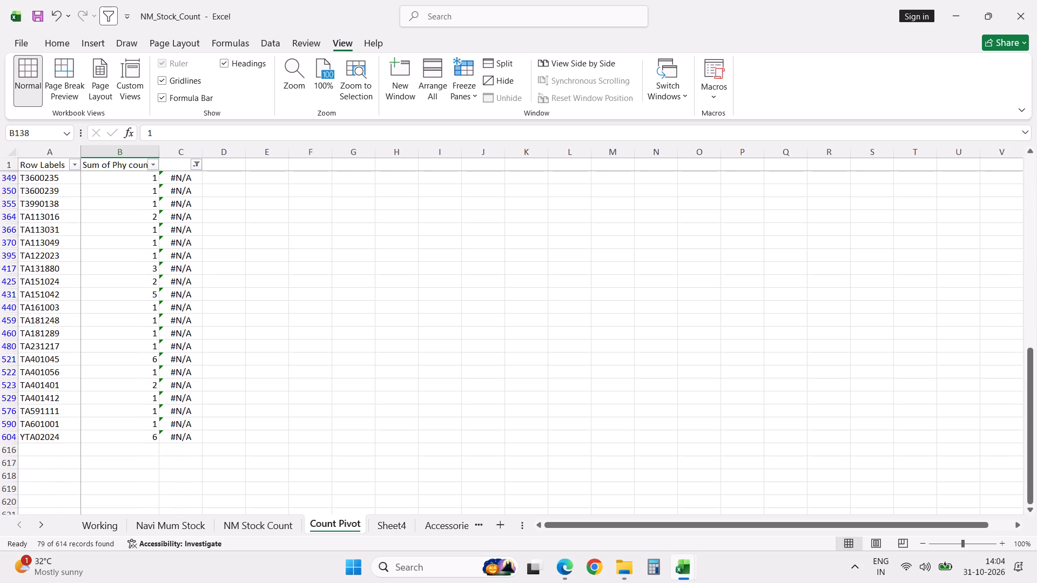
scroll(108, 378, "up", 20)
scroll(108, 378, "up", 20)
scroll(108, 378, "up", 10)
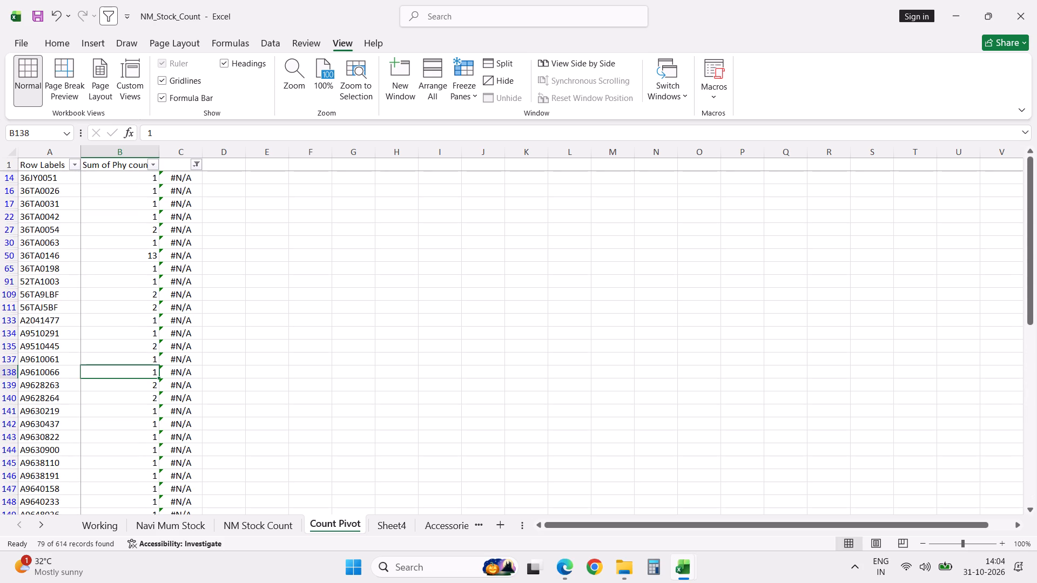
scroll(108, 378, "up", 20)
scroll(108, 378, "up", 20)
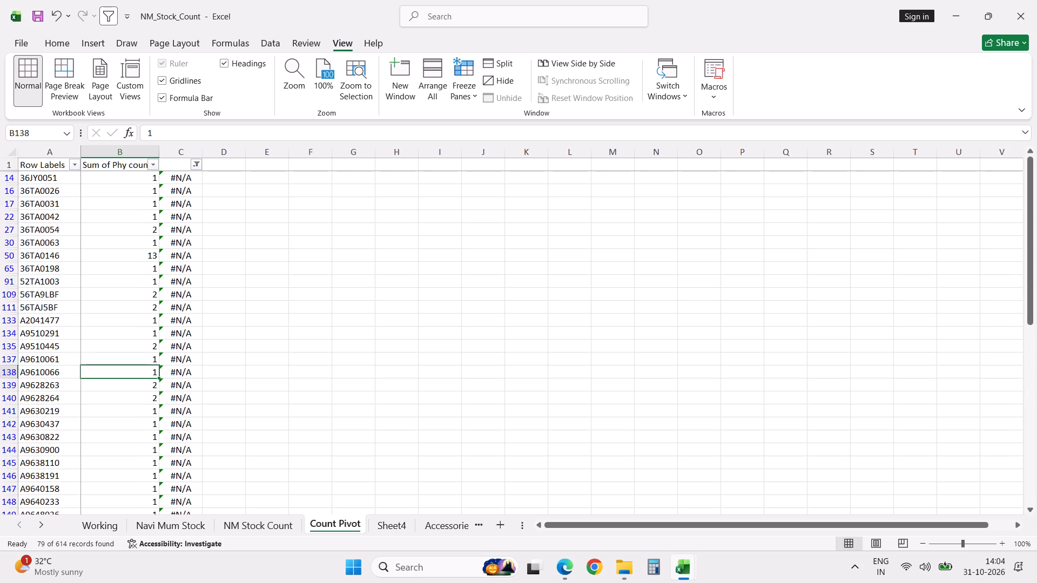
Copy part code 36TA0146 from the Count Pivot sheet and search for it on the NM Stock Count sheet.
left_click(45, 253)
key("ctrl+c")
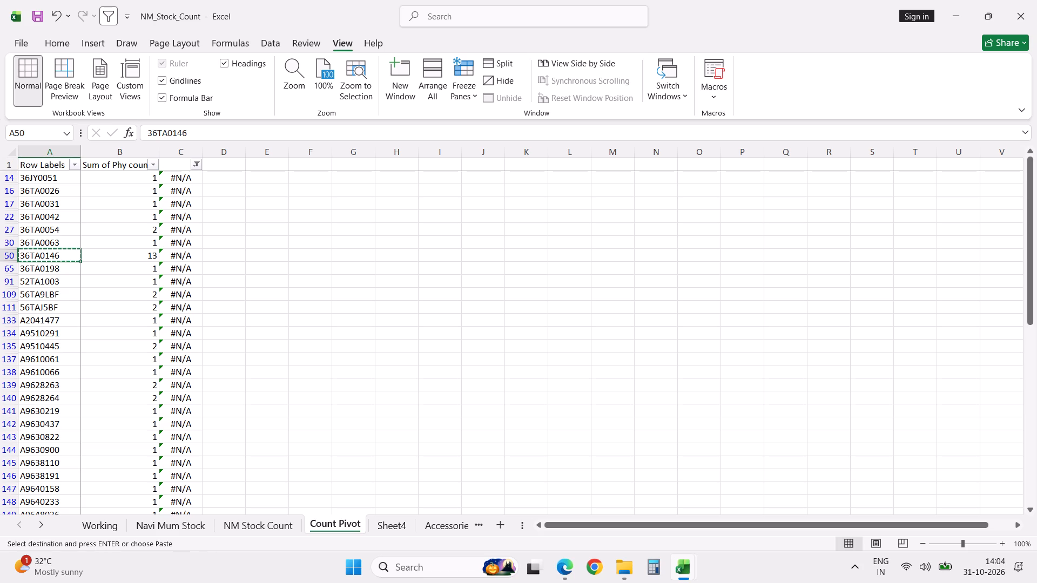
left_click(437, 528)
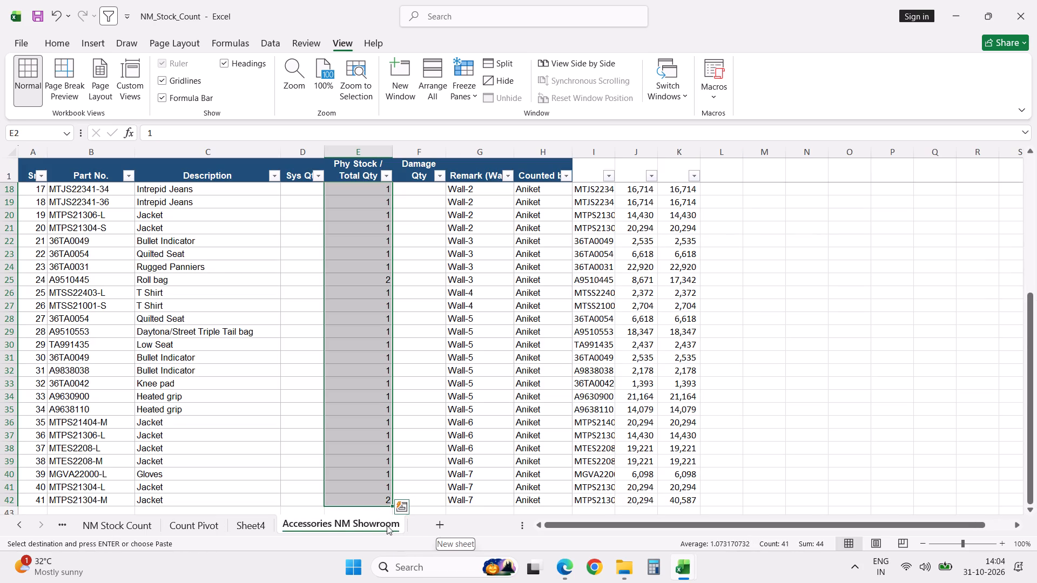
left_click(245, 517)
left_click(212, 525)
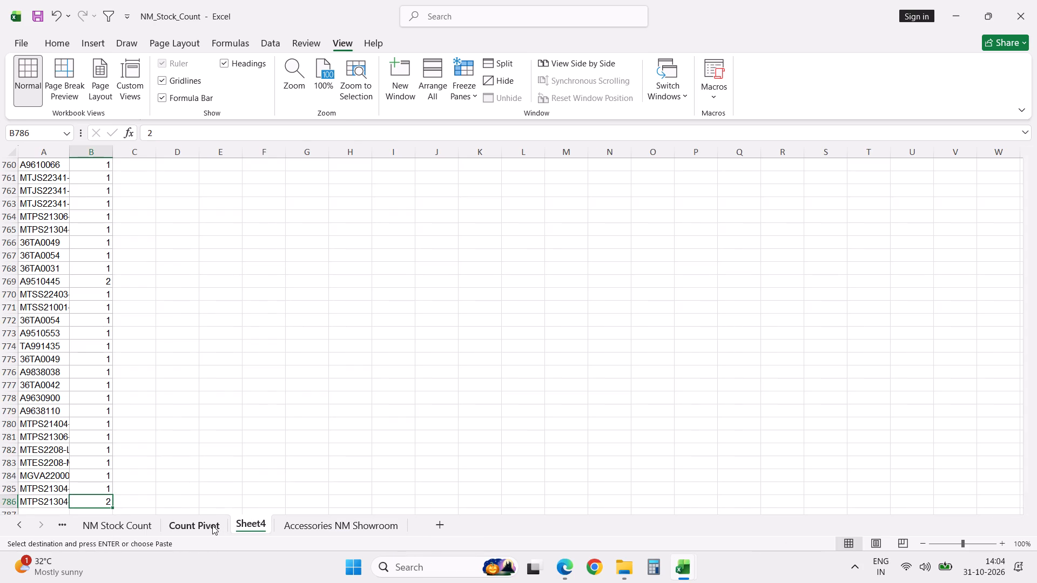
left_click(125, 520)
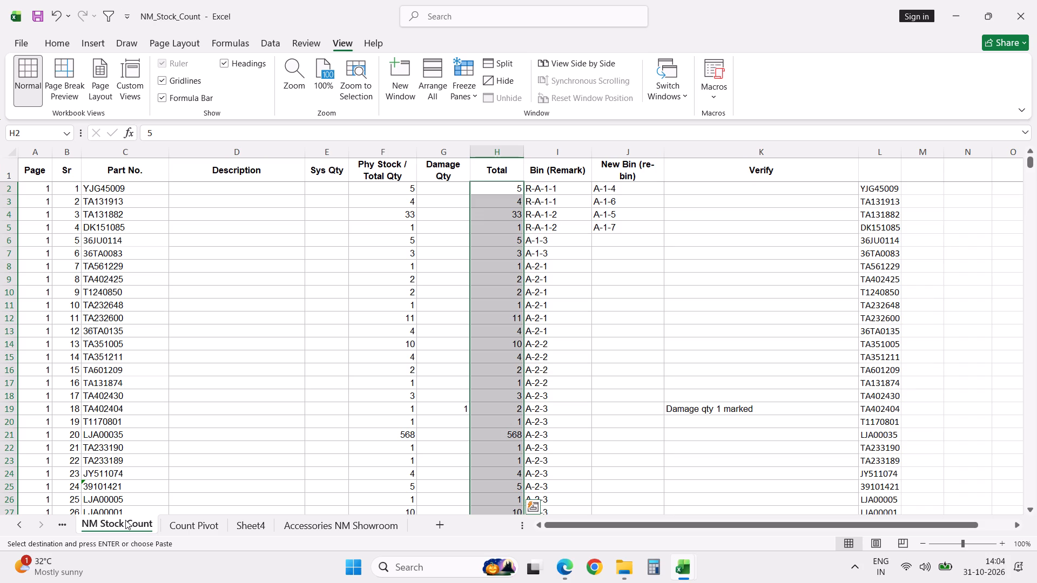
left_click(153, 443)
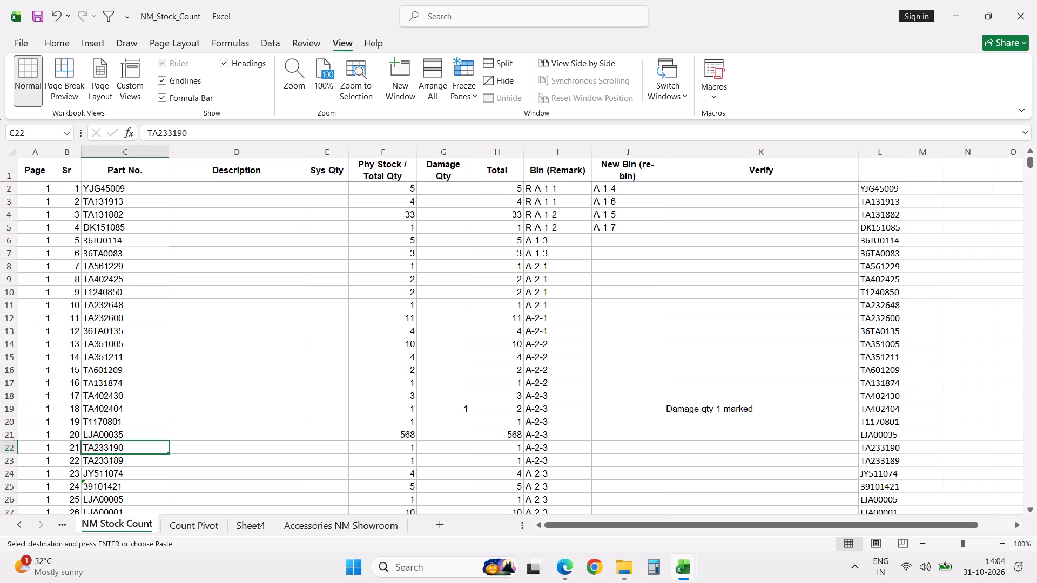
key("ctrl+f")
key("ctrl+v")
key("Return")
key("Return")
key("Escape")
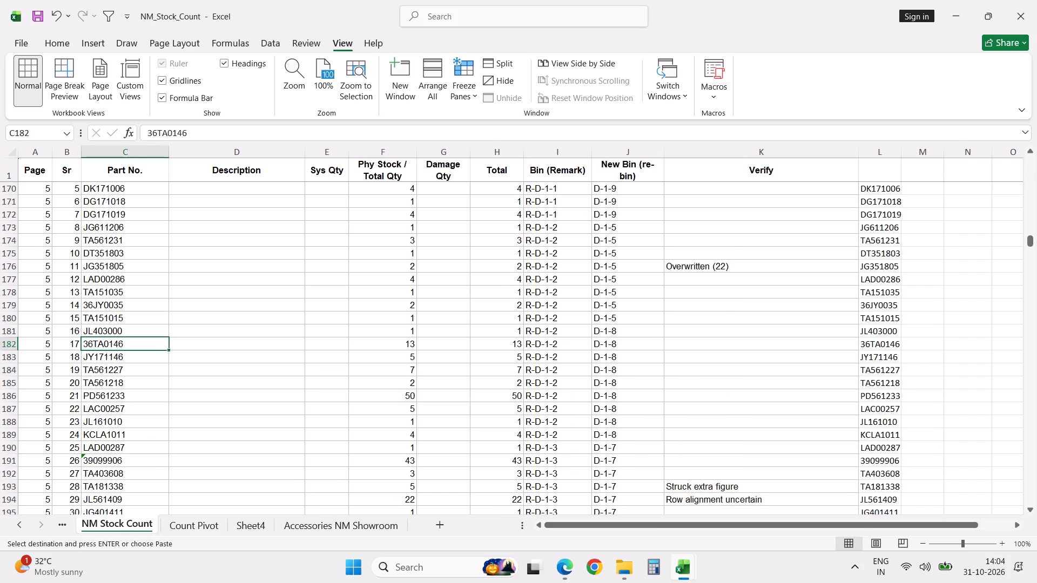
Search the Navi Mum Stock sheet for part code 36TA0146.
triple_click(21, 524)
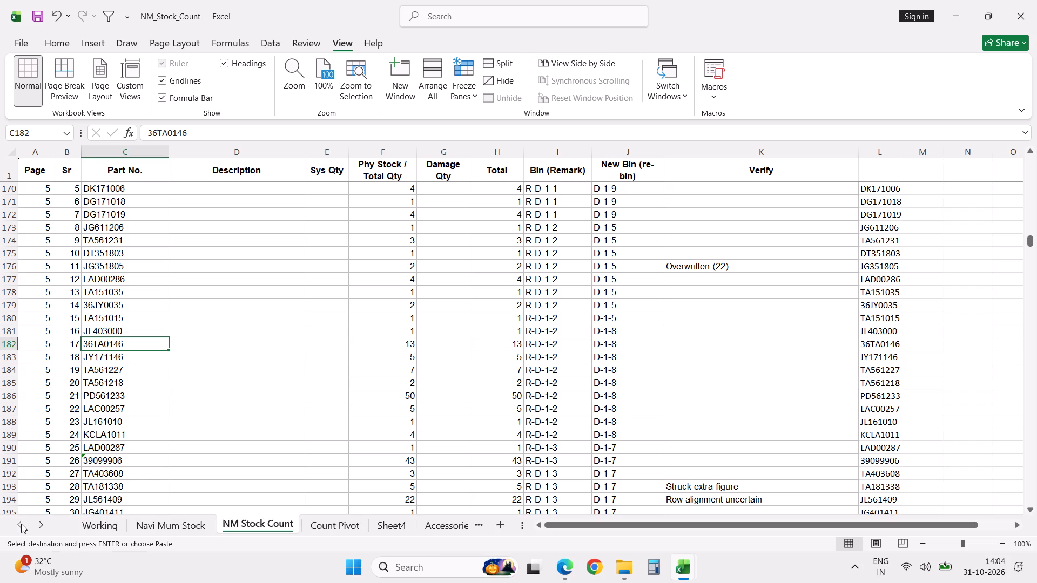
left_click(21, 524)
left_click_drag(21, 524, 181, 525)
left_click(181, 525)
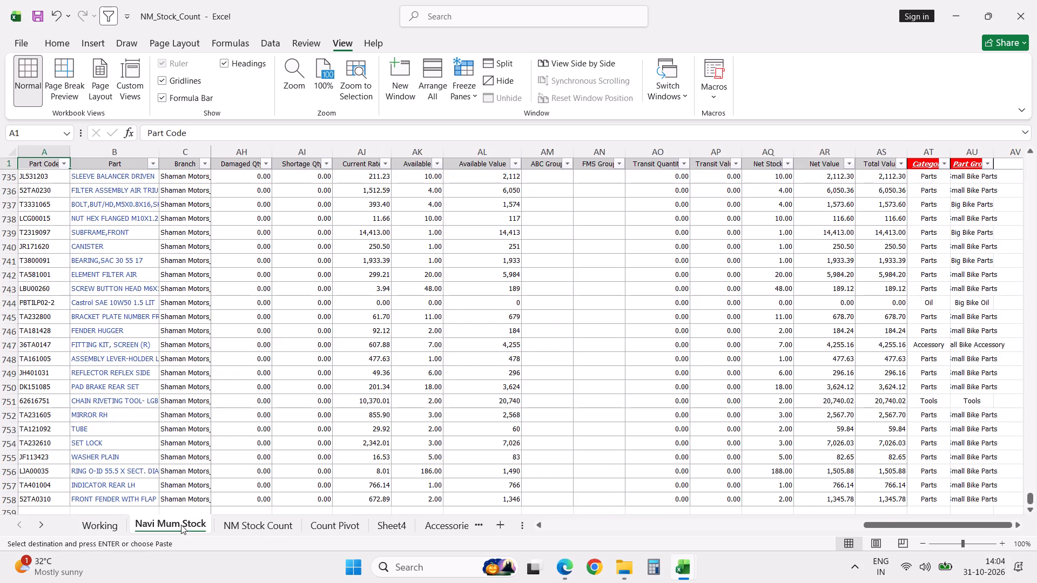
key("ctrl+f")
key("ctrl+v")
key("Return")
key("Return")
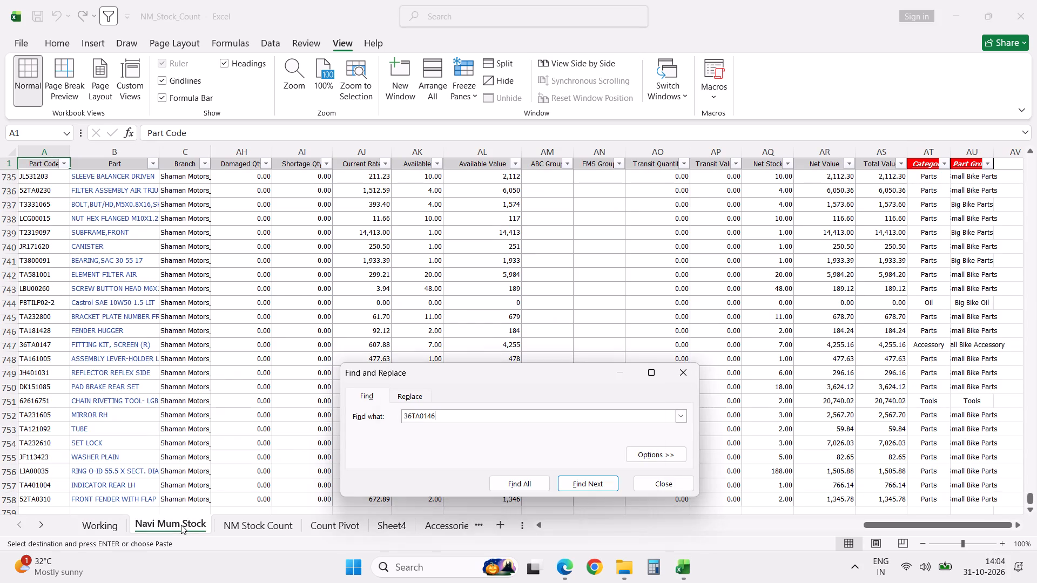
key("Escape")
key("Escape")
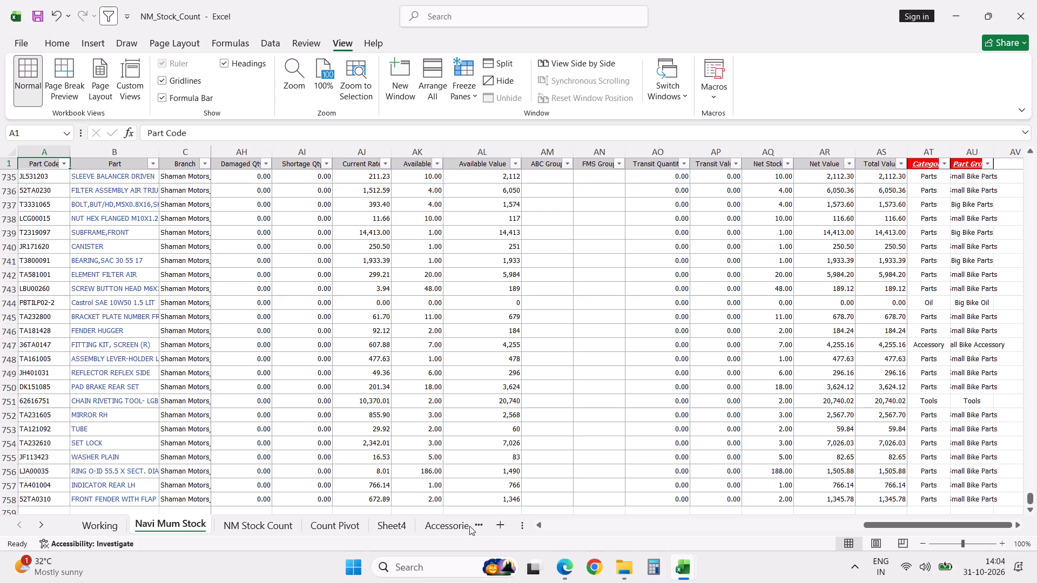
Unhide the Total Stock sheet.
right_click(480, 525)
left_click(527, 495)
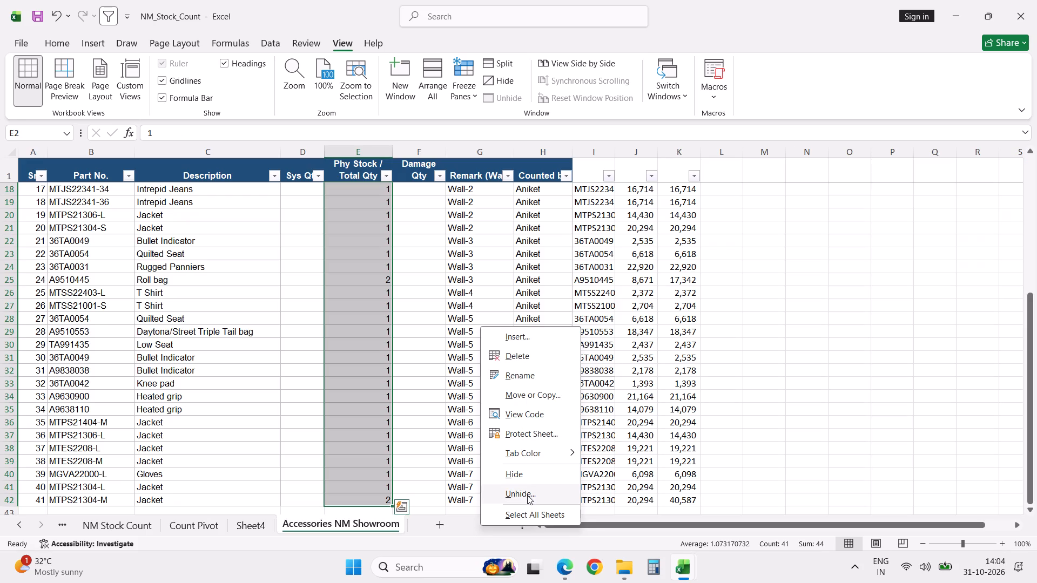
left_click(539, 533)
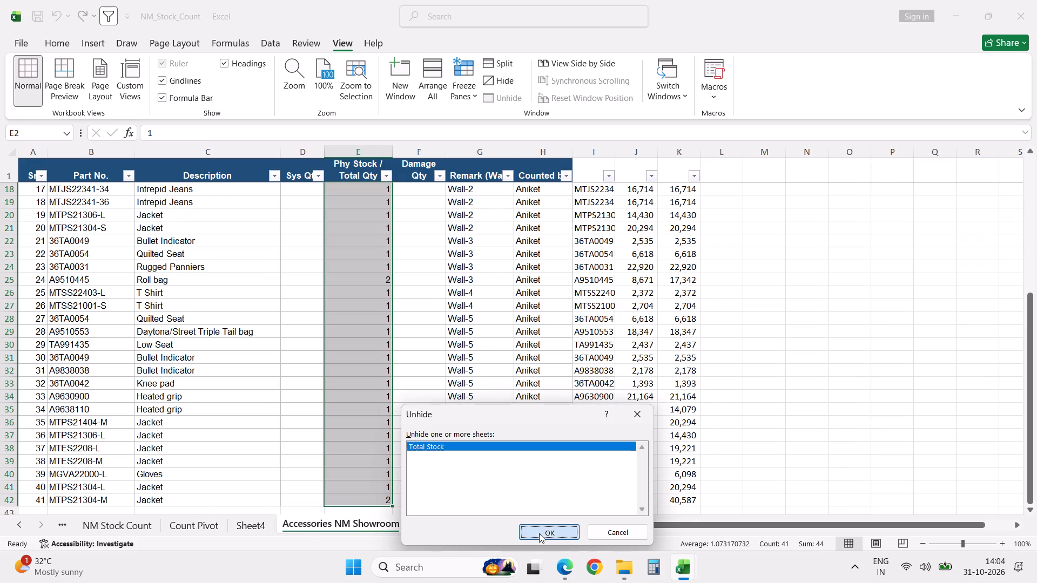
Search the Total Stock sheet for part code 36TA0146 and check which branch holds it.
left_click(415, 422)
key("ctrl+f")
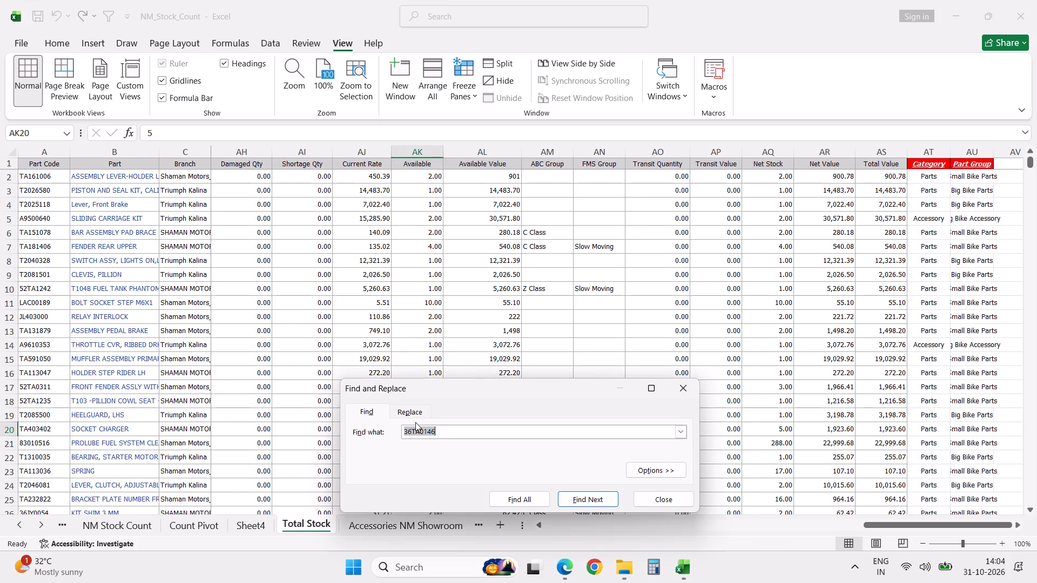
key("Return")
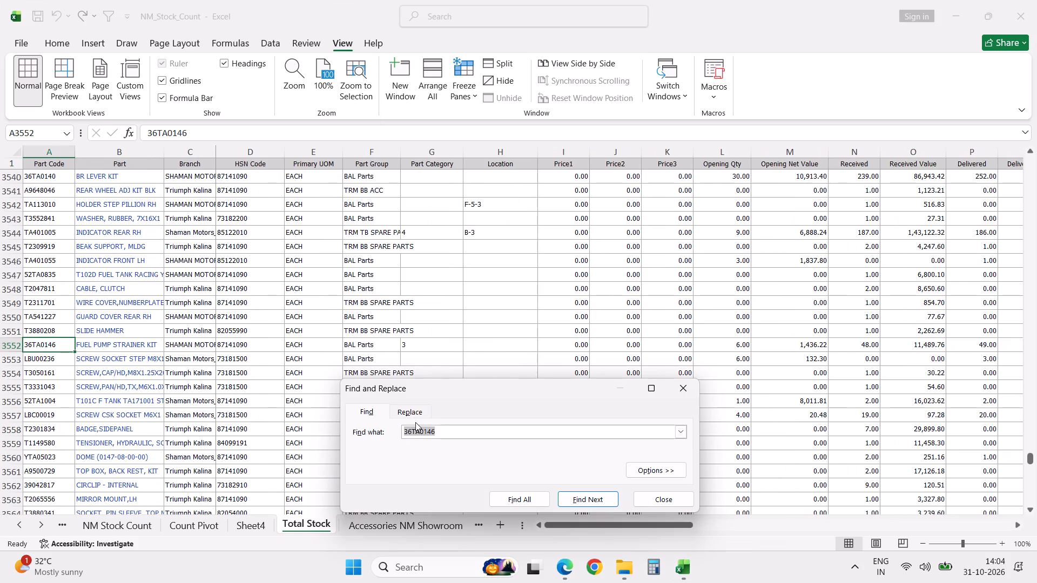
key("Return")
key("Return")
key("Return")
key("Escape")
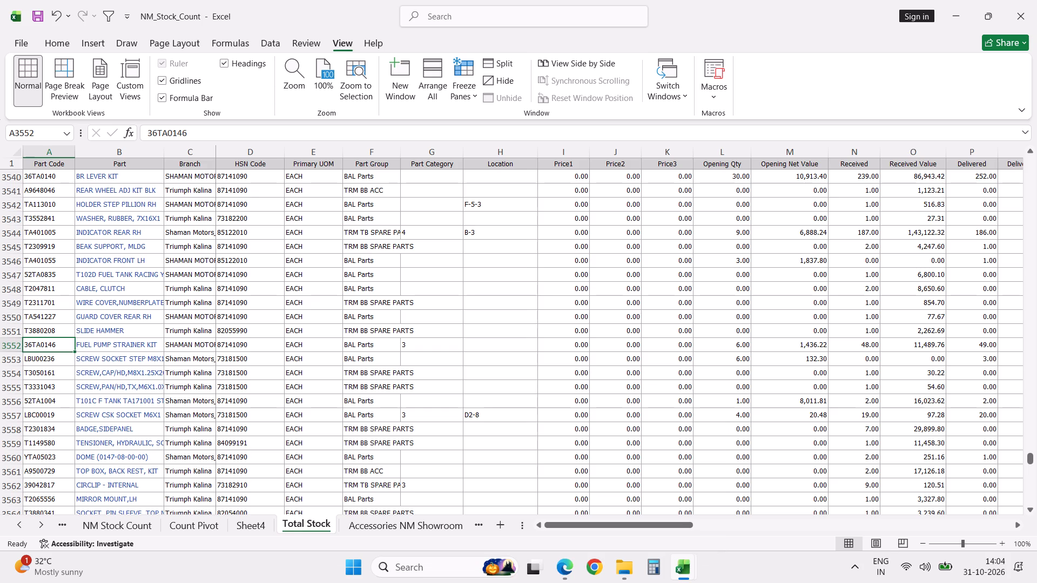
key("Right")
key("Right")
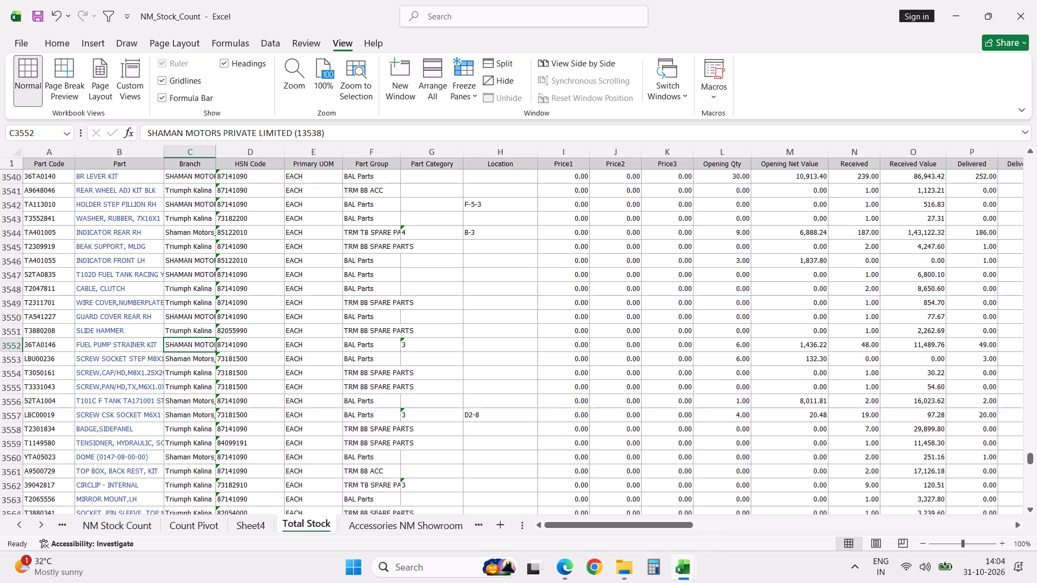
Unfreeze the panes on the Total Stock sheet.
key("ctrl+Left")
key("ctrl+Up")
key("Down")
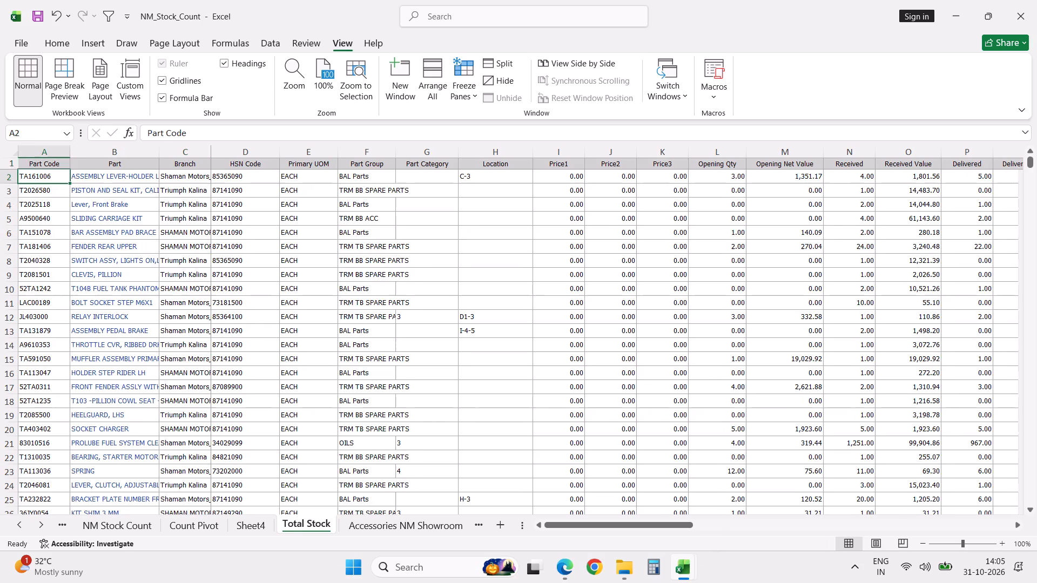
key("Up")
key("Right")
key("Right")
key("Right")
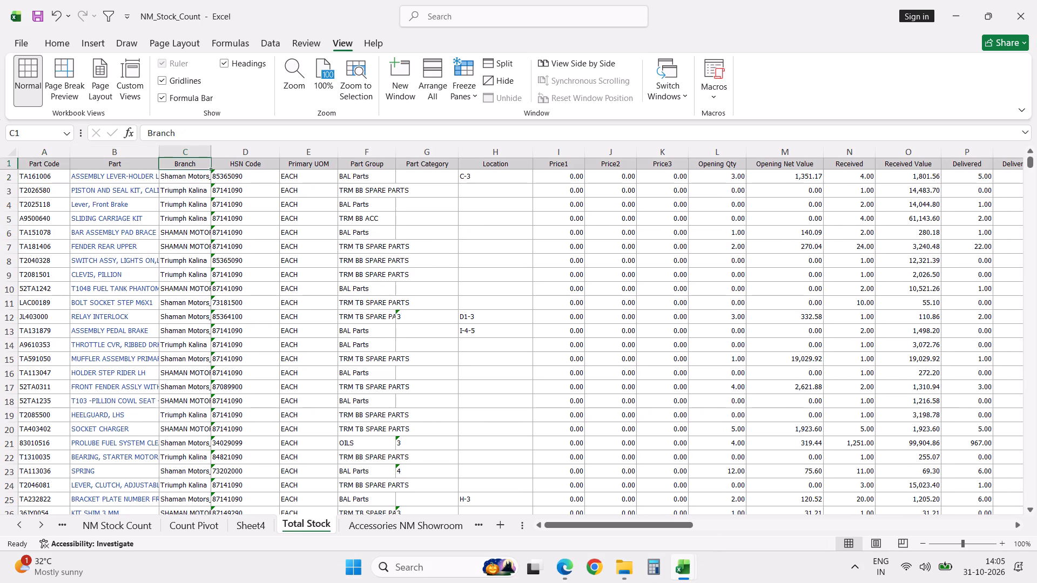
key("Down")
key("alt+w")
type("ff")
Add filters to the header row of the Total Stock sheet.
key("Up")
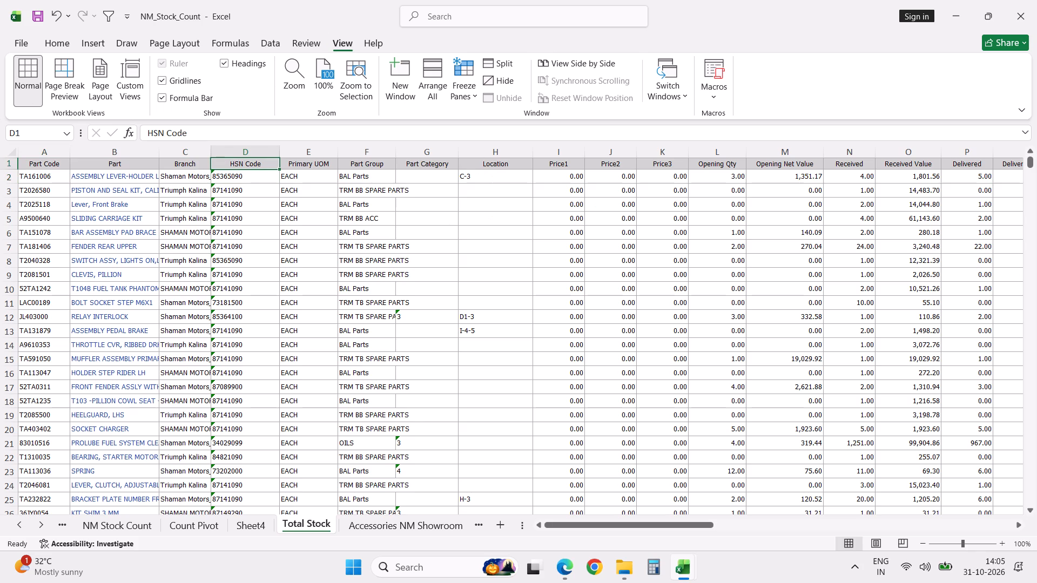
key("alt+d")
type("ff")
Search the Total Stock sheet again for part code 36TA0146.
key("ctrl+f")
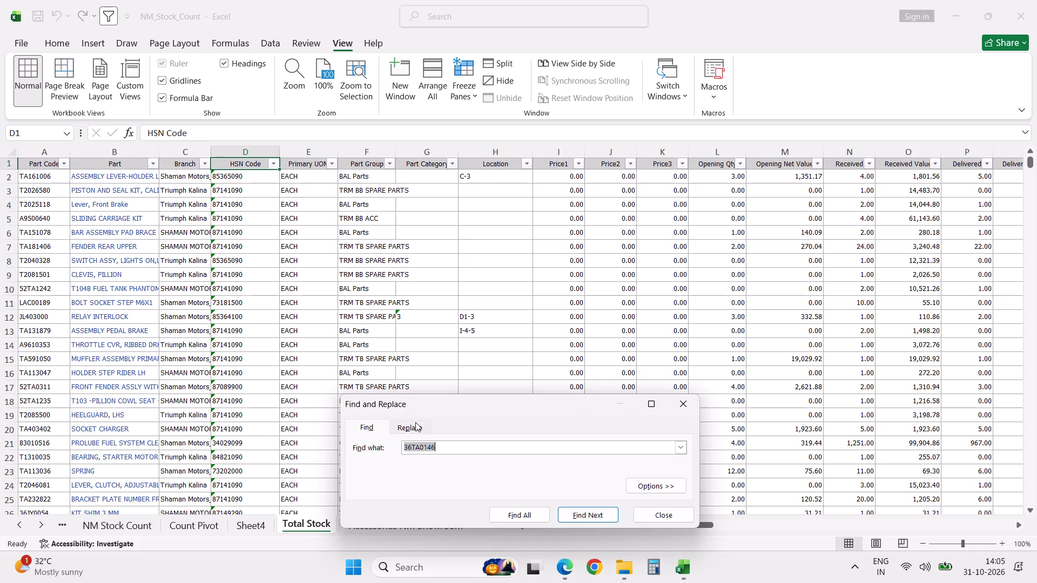
key("Return")
key("Escape")
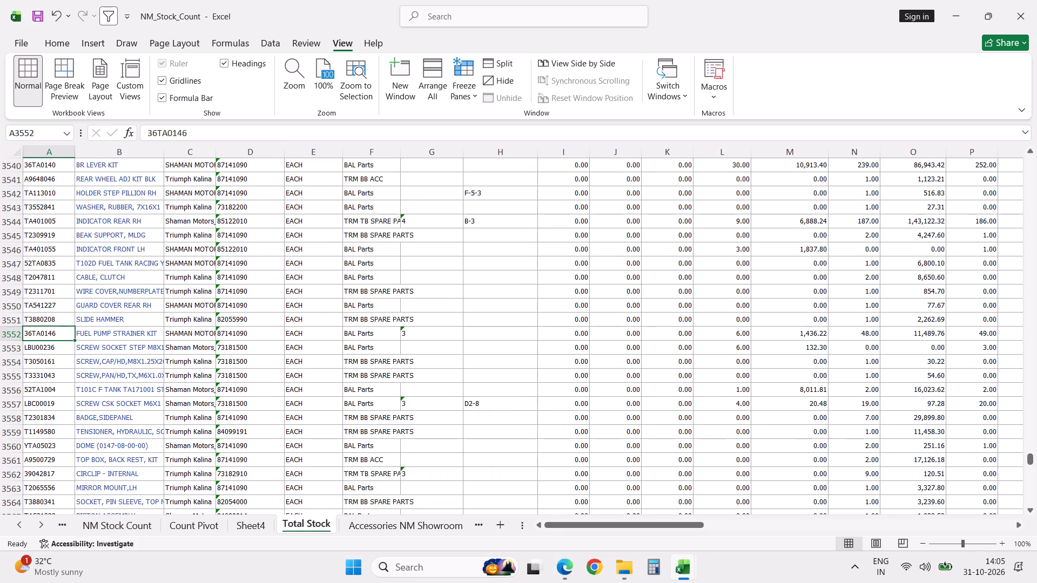
Freeze the header row and the Part Code, Part and Branch columns on the Total Stock sheet.
key("ctrl+Up")
key("Down")
key("Right")
key("Right")
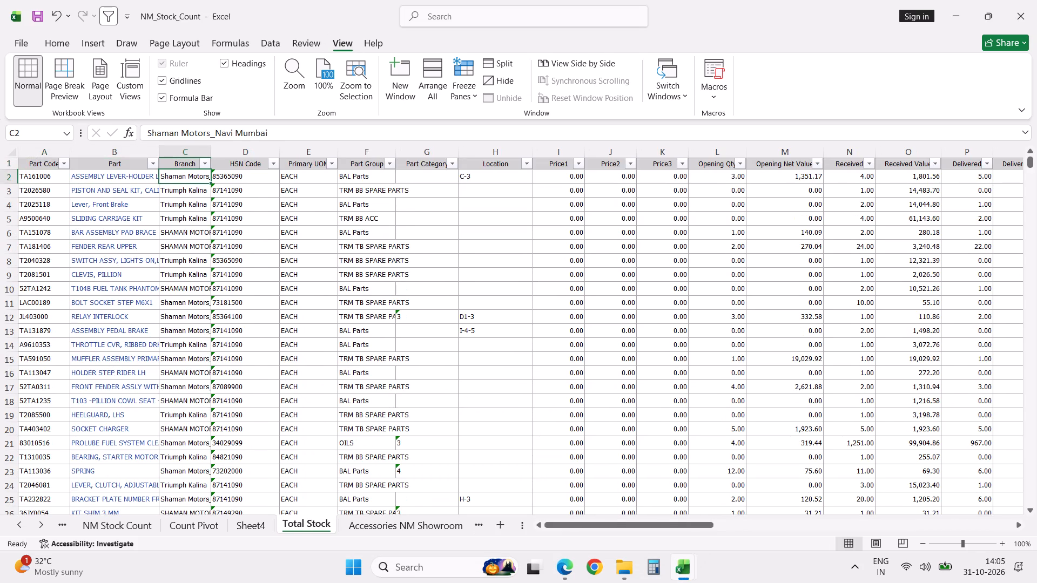
key("Right")
key("Down")
key("Up")
key("alt+w")
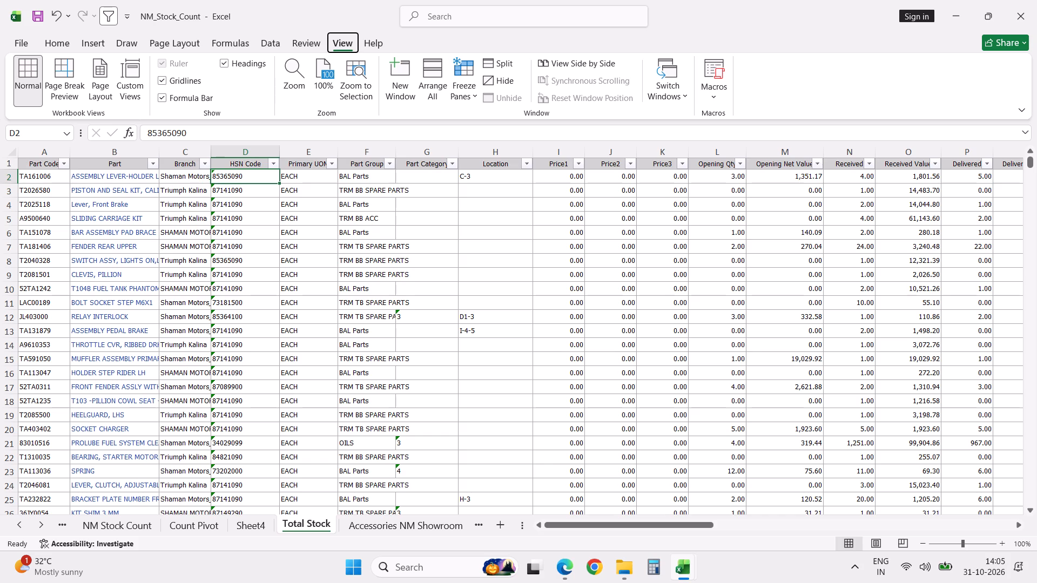
type("ff")
Find part code 36TA0146 again and examine its stock, transfer and category columns, ending on its Available quantity.
key("ctrl+f")
key("Return")
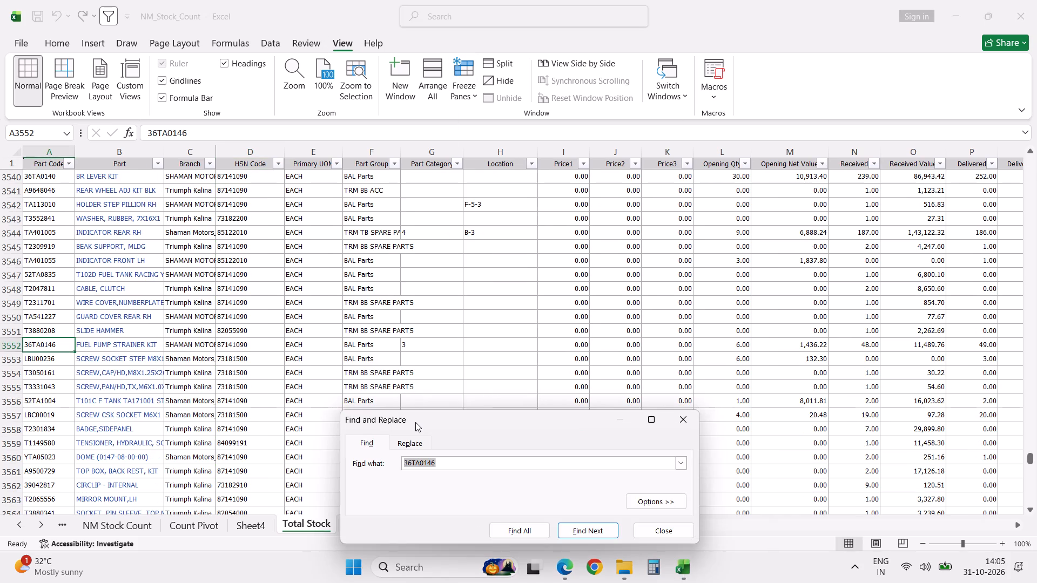
key("Escape")
key("Right")
key("Right")
key("Right")
key("Right")
key("Right")
key("Right")
key("Right")
key("Right")
key("Right")
key("Right")
key("Right")
key("Right")
key("Right")
key("Right")
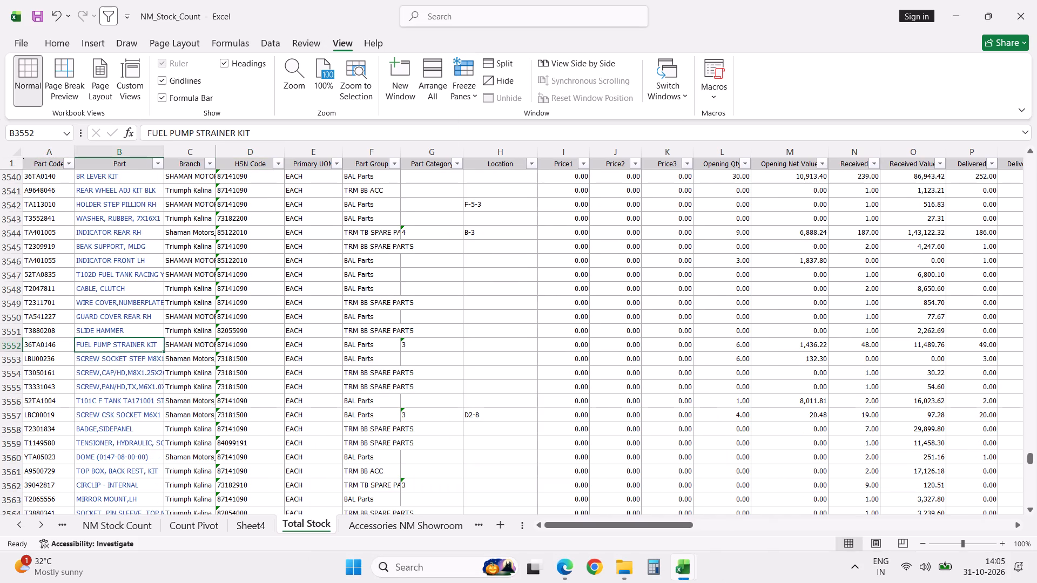
key("Right")
key("Right")
key("Right")
key("Right")
key("Right")
key("Right")
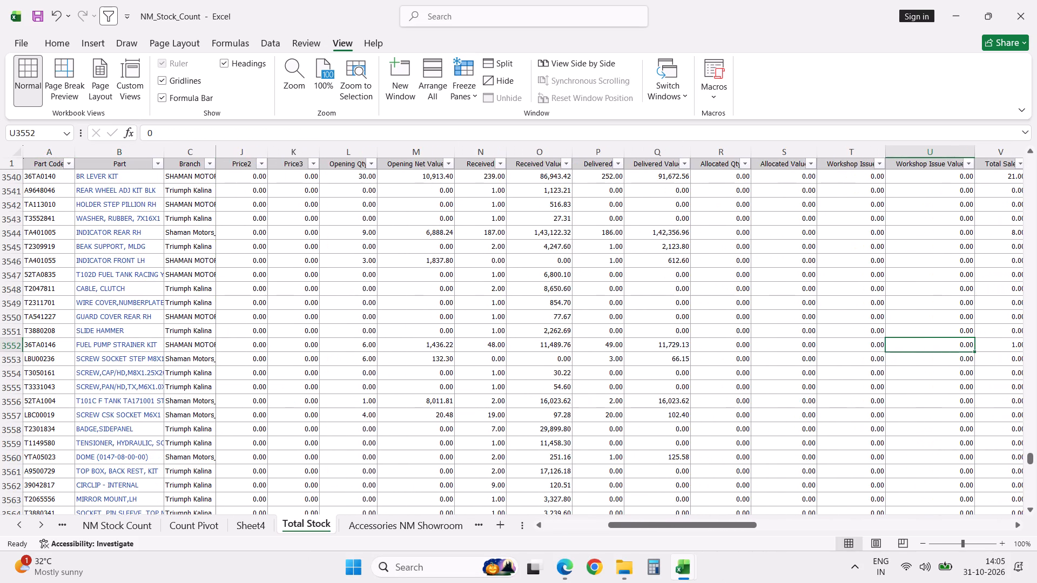
key("Right")
key("Right")
key("Right")
key("Right")
key("Right")
key("Right")
key("Right")
key("Right")
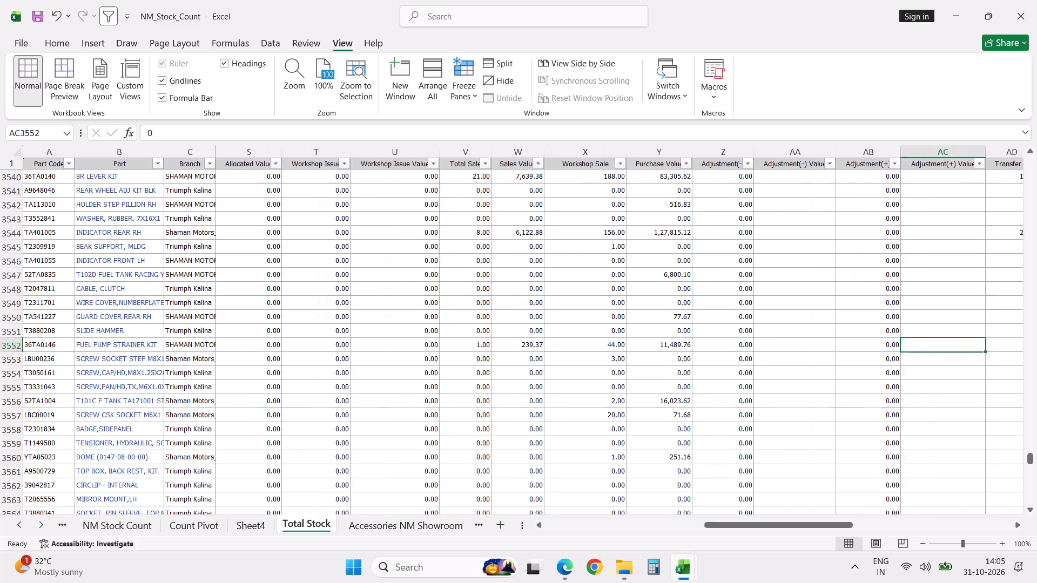
key("Right")
key("Right")
key("Right")
key("Right")
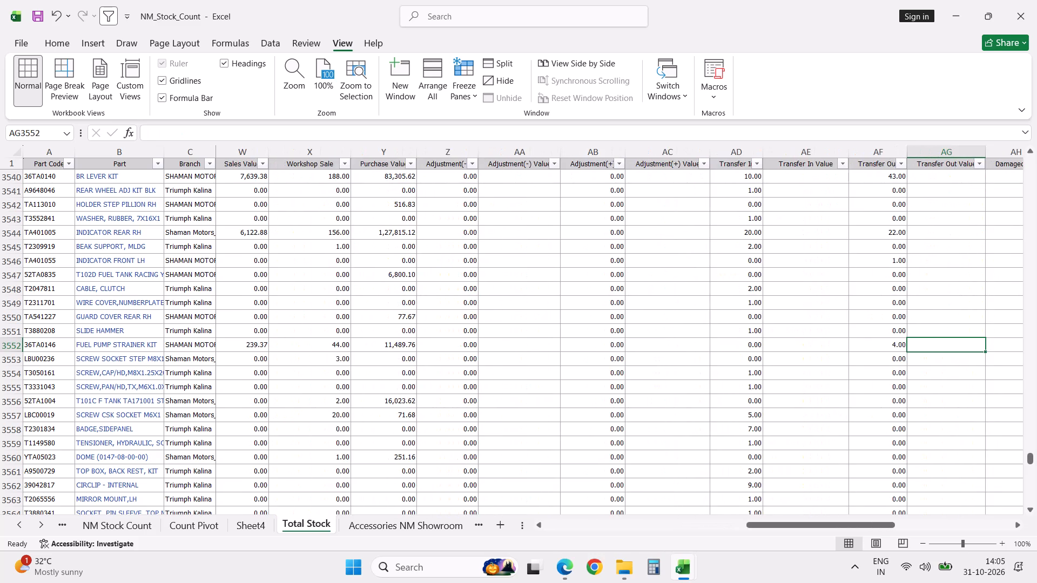
key("Right")
key("Right")
key("Right")
key("Right")
key("Right")
key("Right")
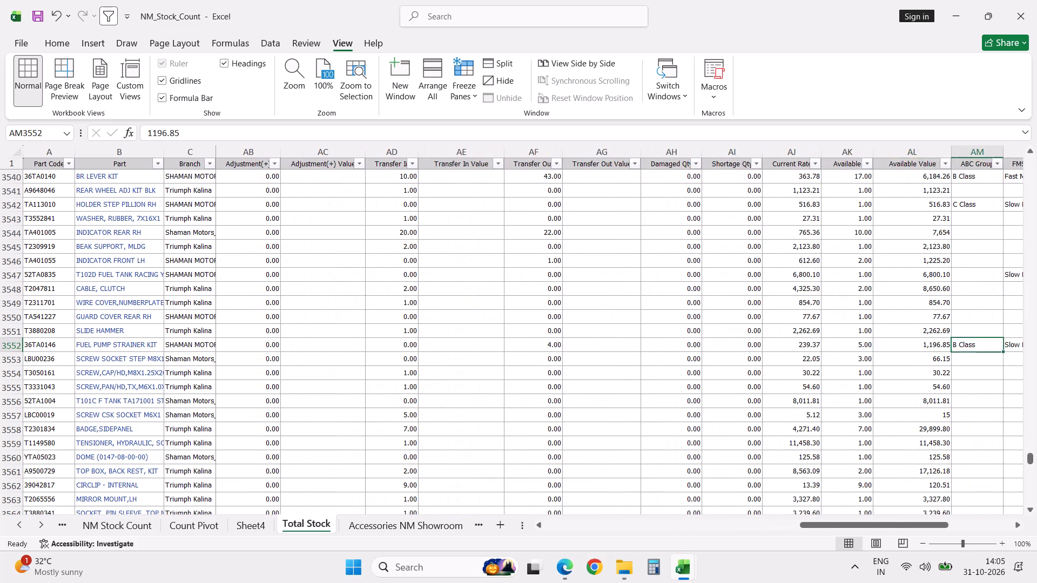
key("Right")
key("Right")
key("Right")
key("Right")
key("Right")
key("Right")
key("Right")
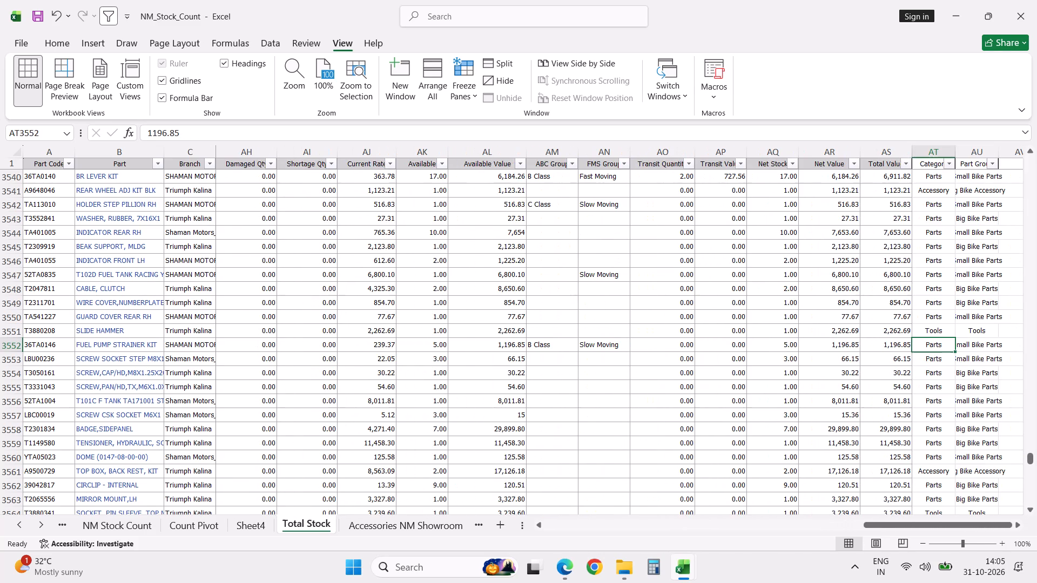
key("Left")
key("Left")
key("Left")
key("Left")
key("Left")
key("Left")
key("Left")
key("Left")
key("Left")
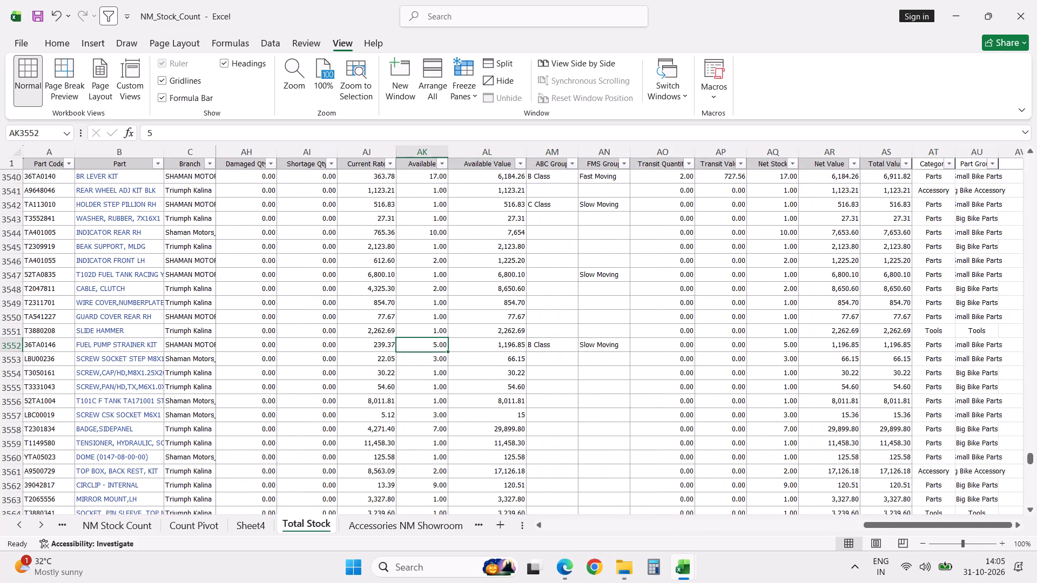
Switch from the workbook to the web browser, looking past the Stock Valuation folder.
key("alt+Tab")
key("alt+Tab")
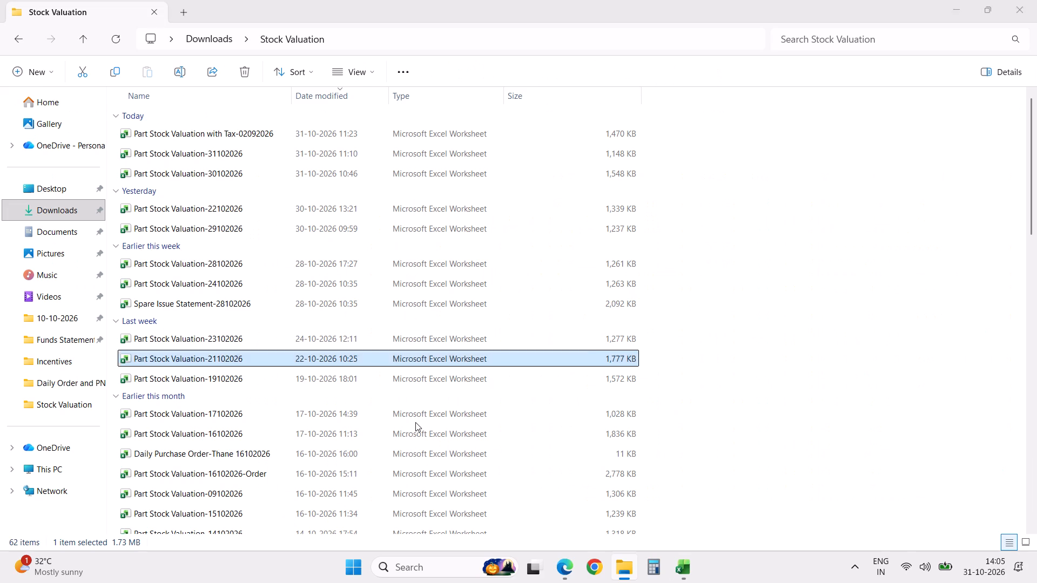
key("alt+Tab")
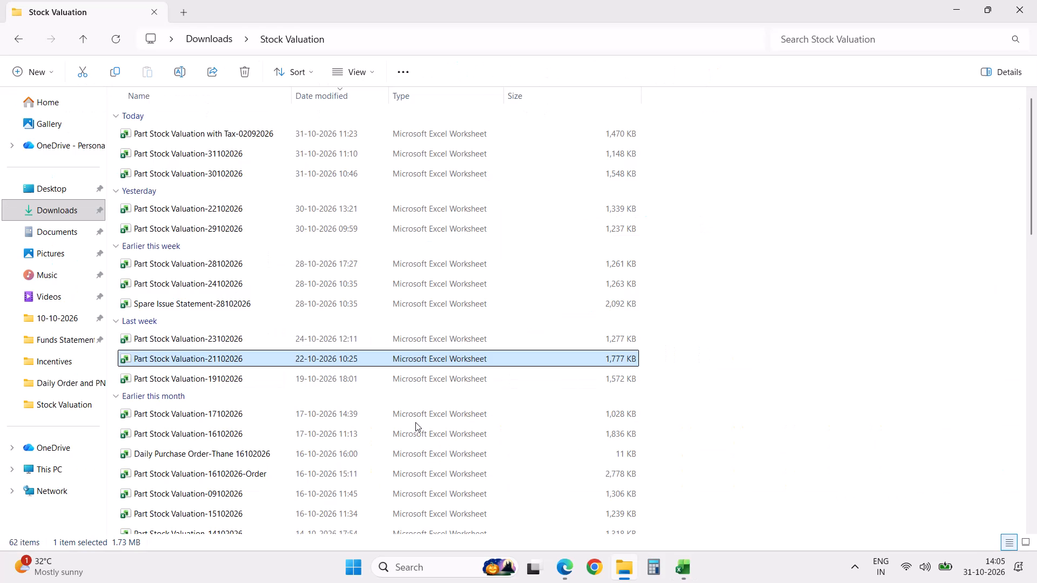
key("alt+Tab")
key("alt+Tab")
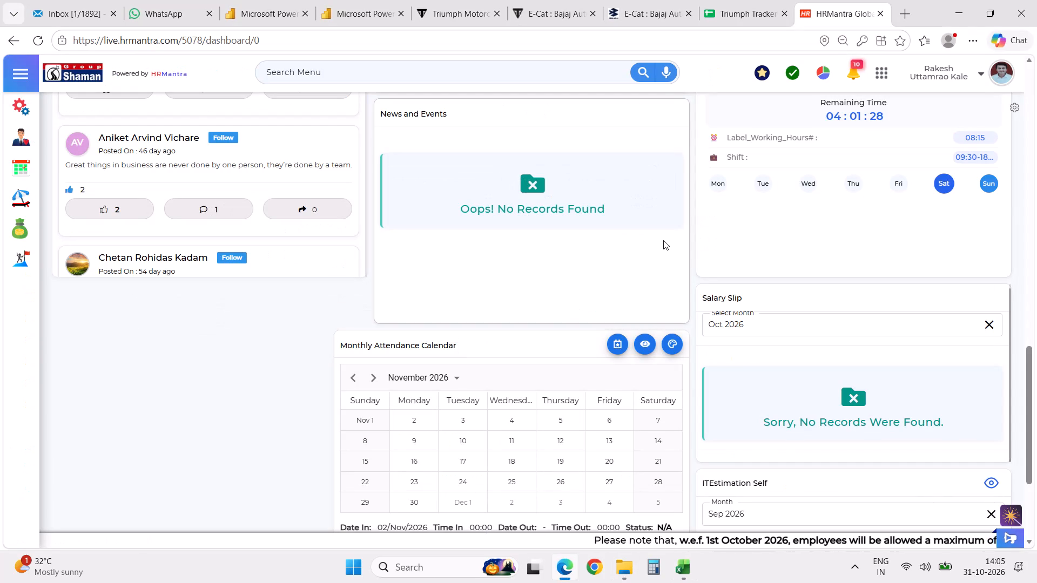
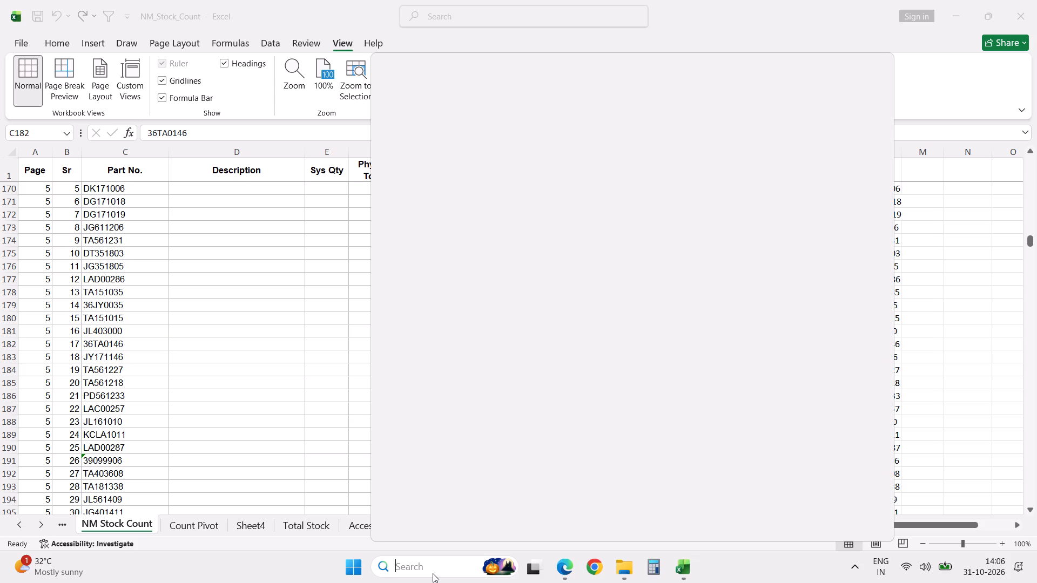
Launch the Excellon Bajaj 5 application from the recently used apps.
left_click(456, 205)
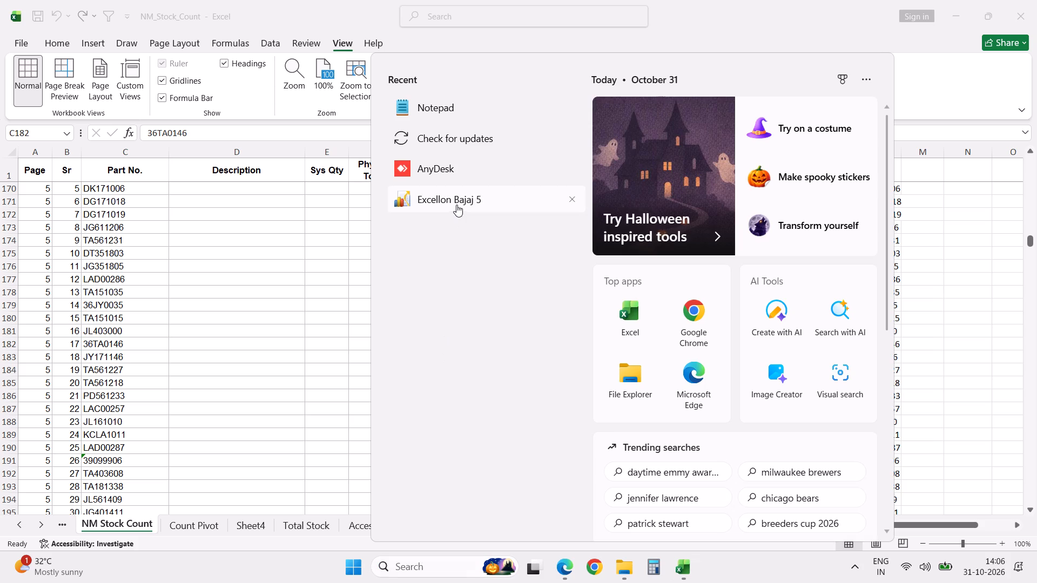
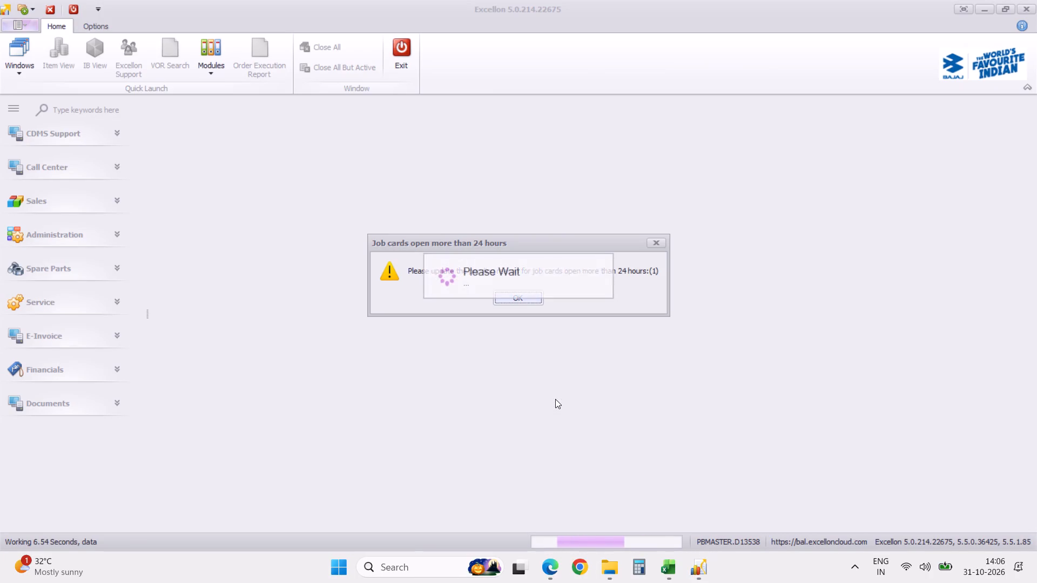
Dismiss the notice about job cards open more than 24 hours.
key("Return")
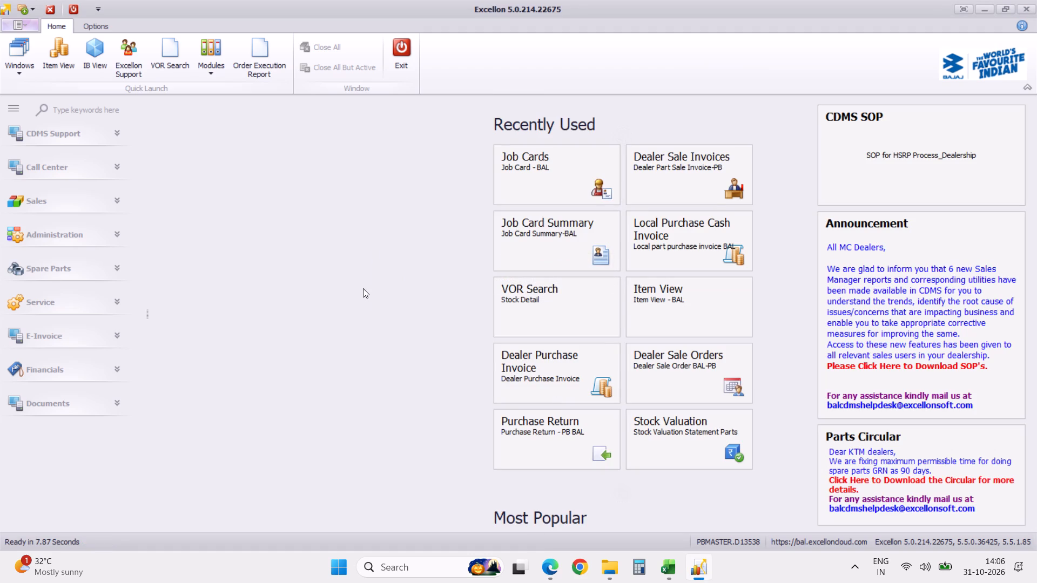
Copy part number 36TA0146 from NM_Stock_Count, retrieve it in Excellon's Item View, and select the matching item.
key("alt+Tab")
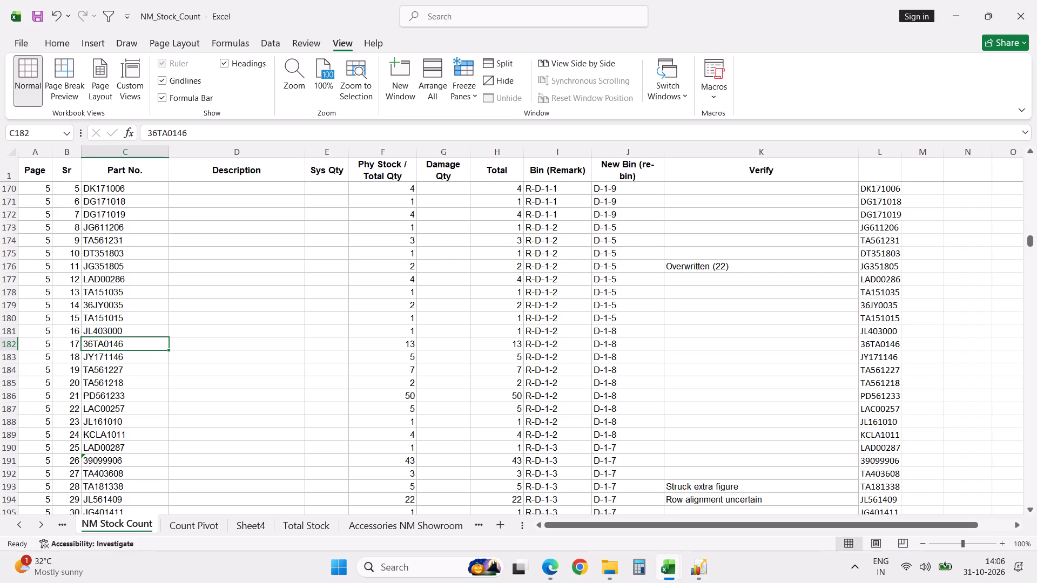
key("ctrl+c")
key("alt+Tab")
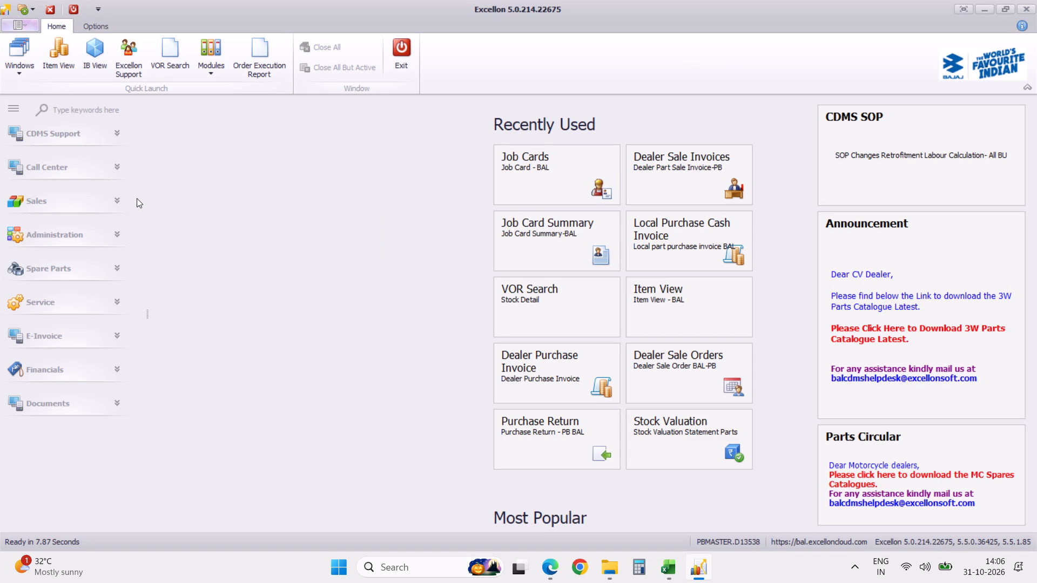
left_click(60, 62)
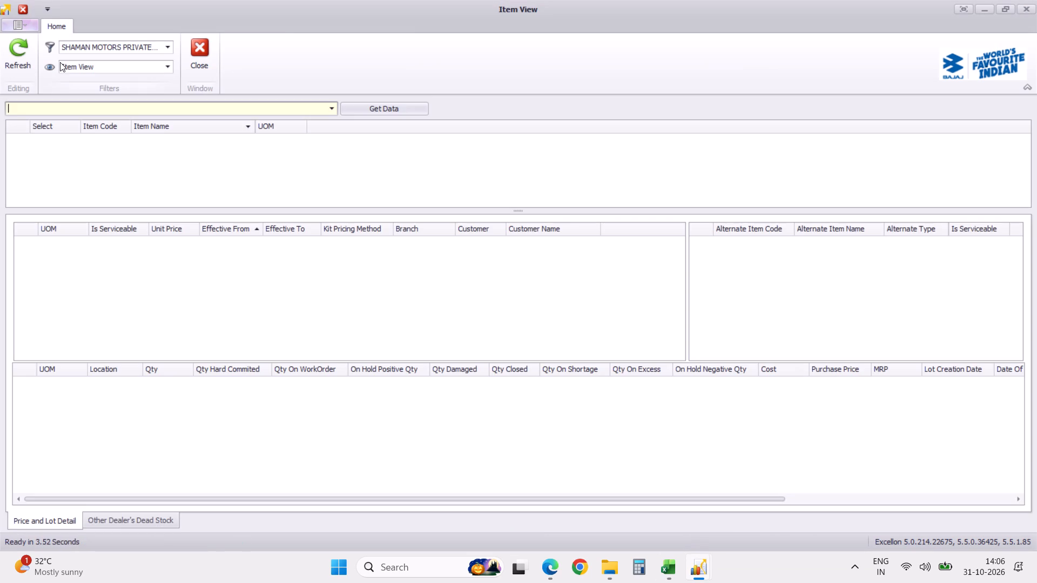
key("ctrl+v")
left_click(414, 115)
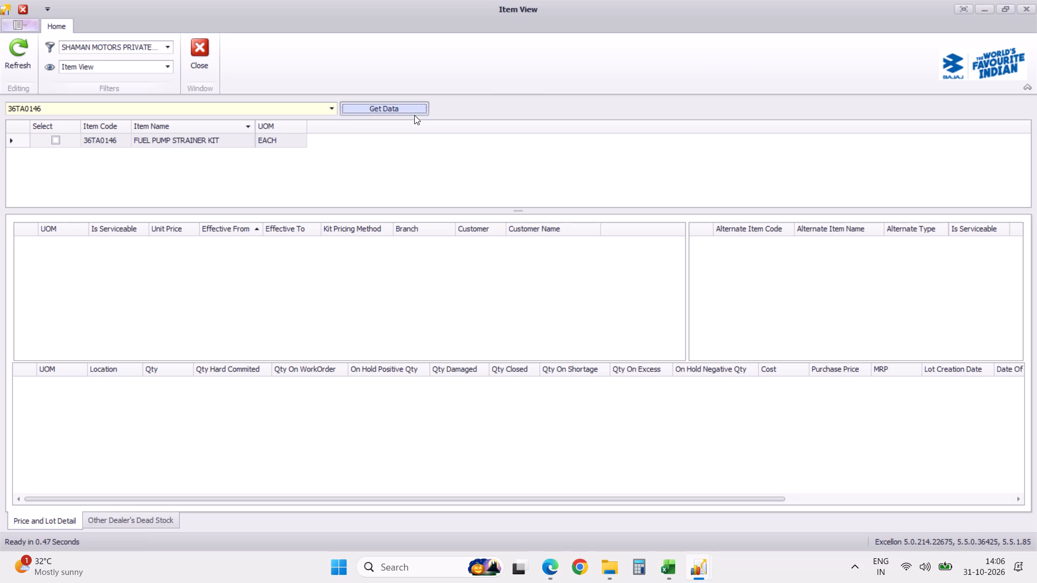
left_click(58, 142)
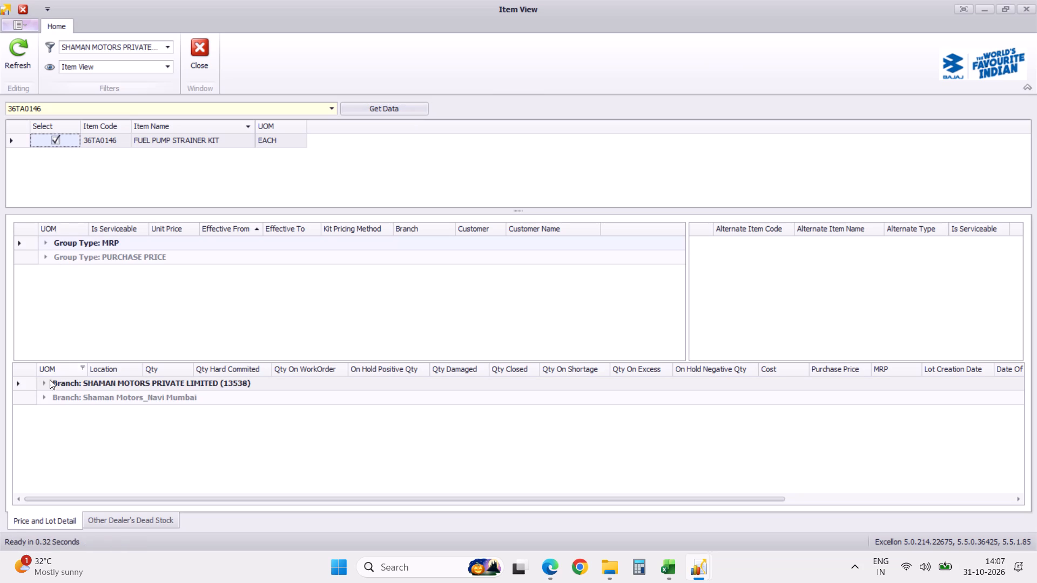
Examine the stock lots of both branches and the MRP and purchase price groups for 36TA0146.
left_click(45, 396)
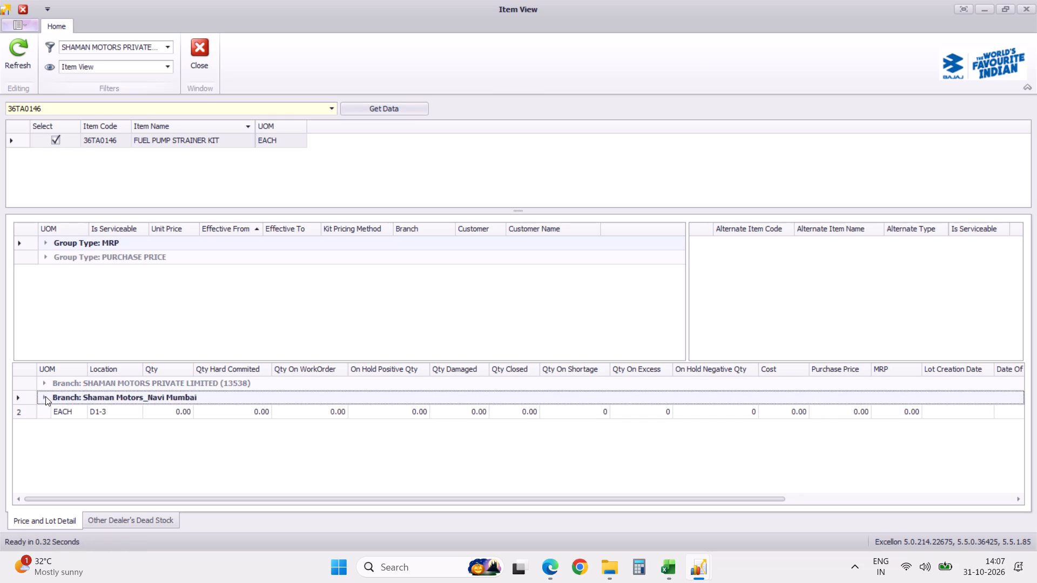
left_click(42, 385)
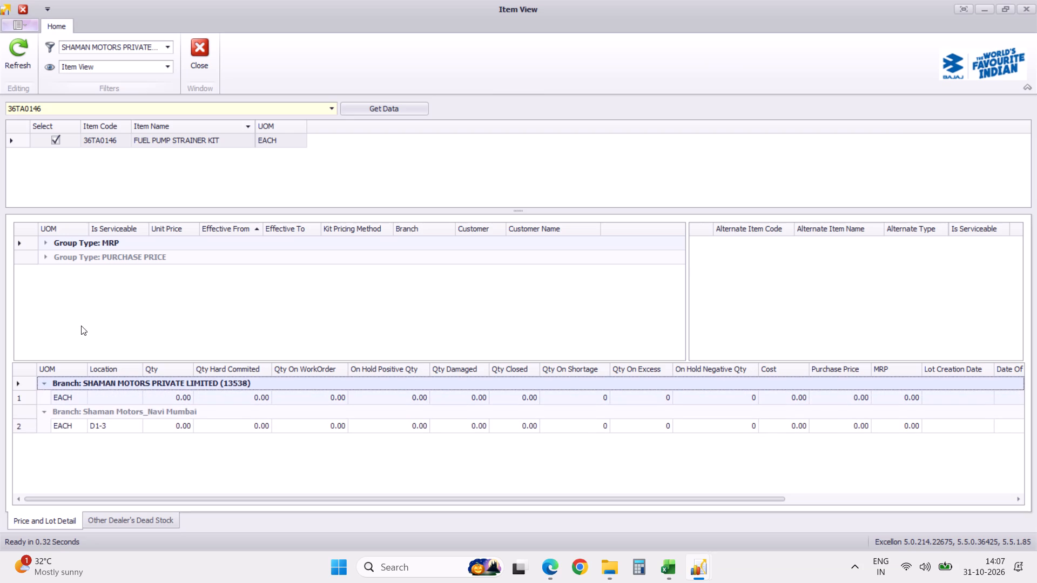
left_click(45, 258)
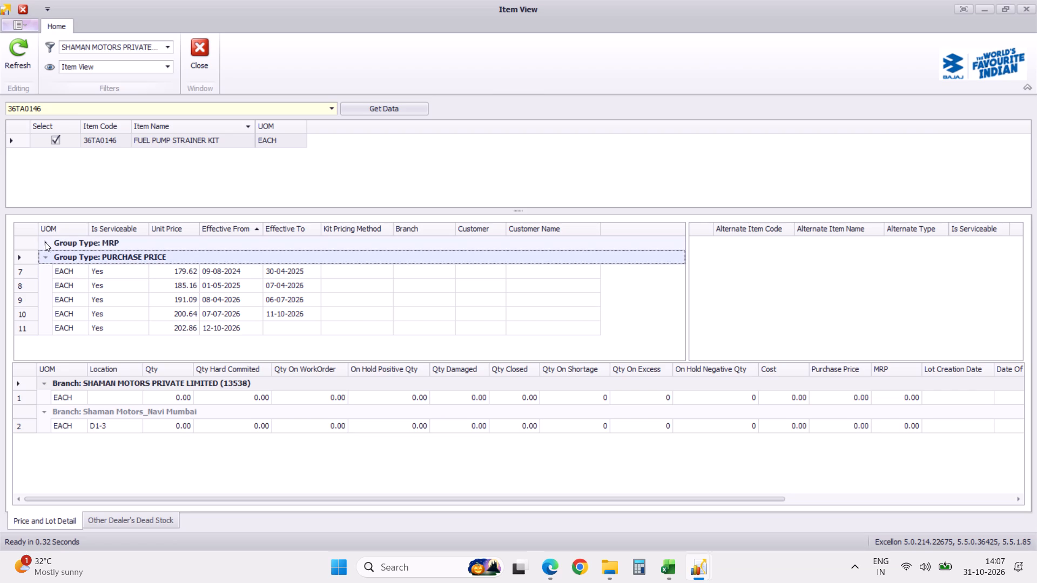
left_click(45, 240)
left_click(45, 240)
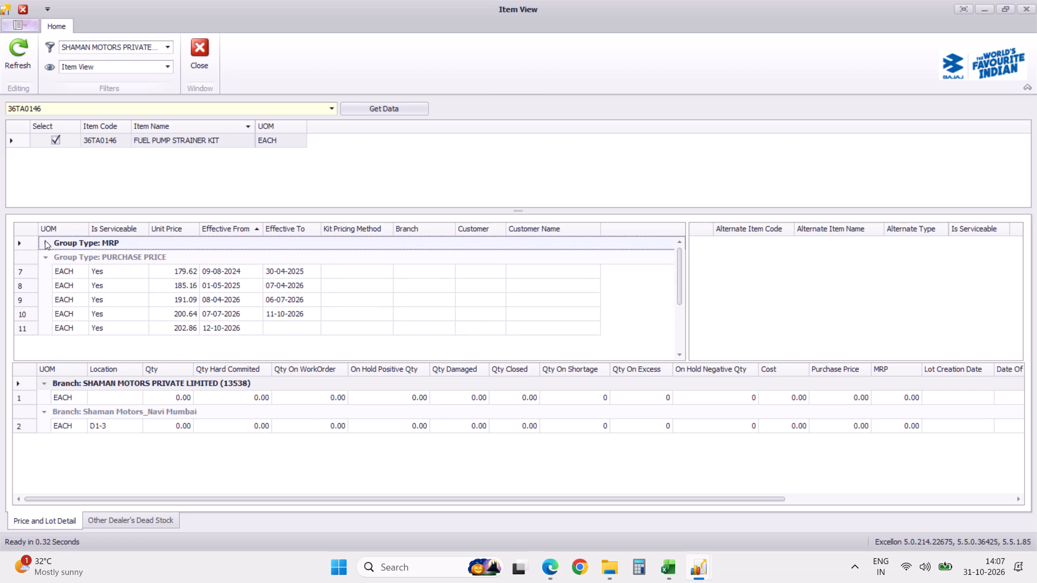
left_click(44, 253)
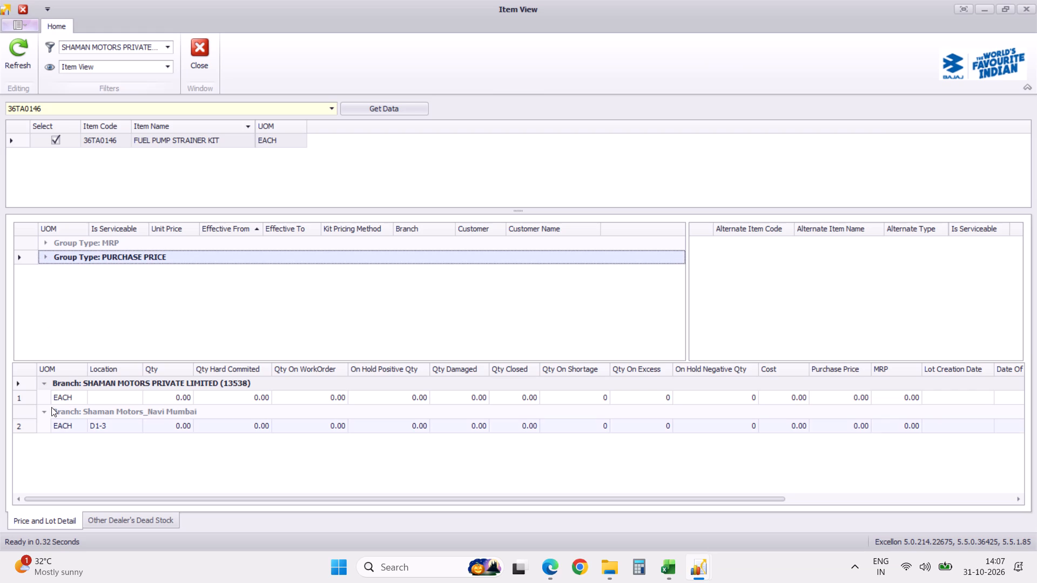
left_click(45, 385)
left_click(45, 385)
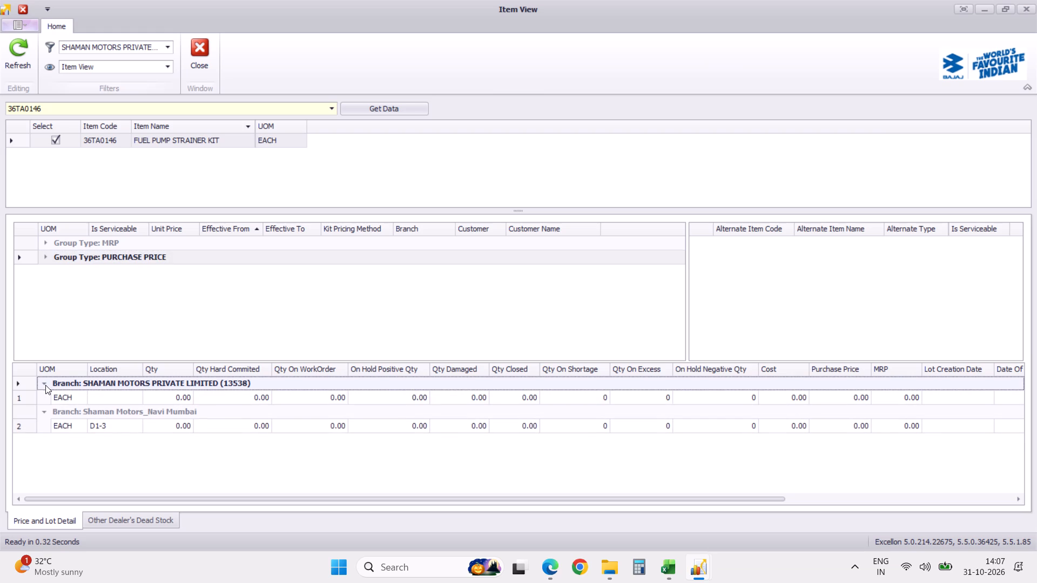
scroll(120, 397, "left", 11)
scroll(120, 397, "right", 20)
scroll(120, 397, "left", 20)
scroll(120, 397, "left", 9)
Switch back to the NM_Stock_Count workbook in Excel and open the Working sheet.
key("alt+Tab")
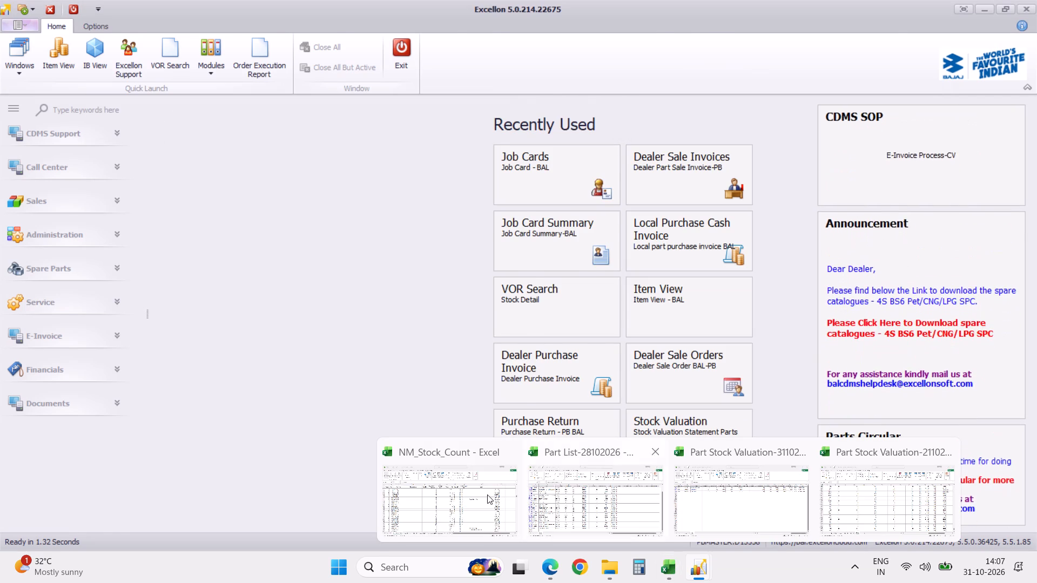
left_click(458, 488)
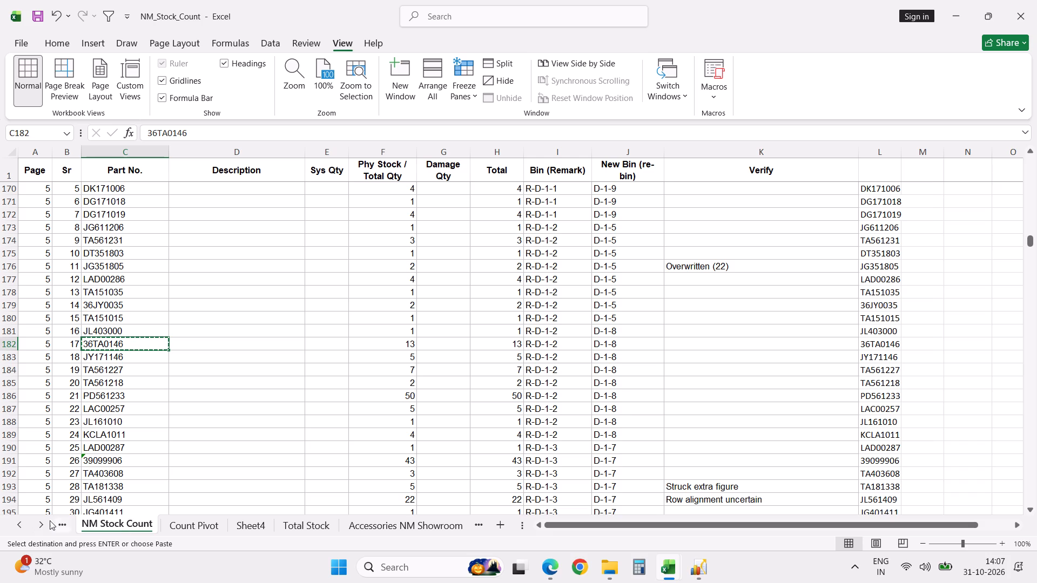
triple_click(20, 525)
double_click(20, 525)
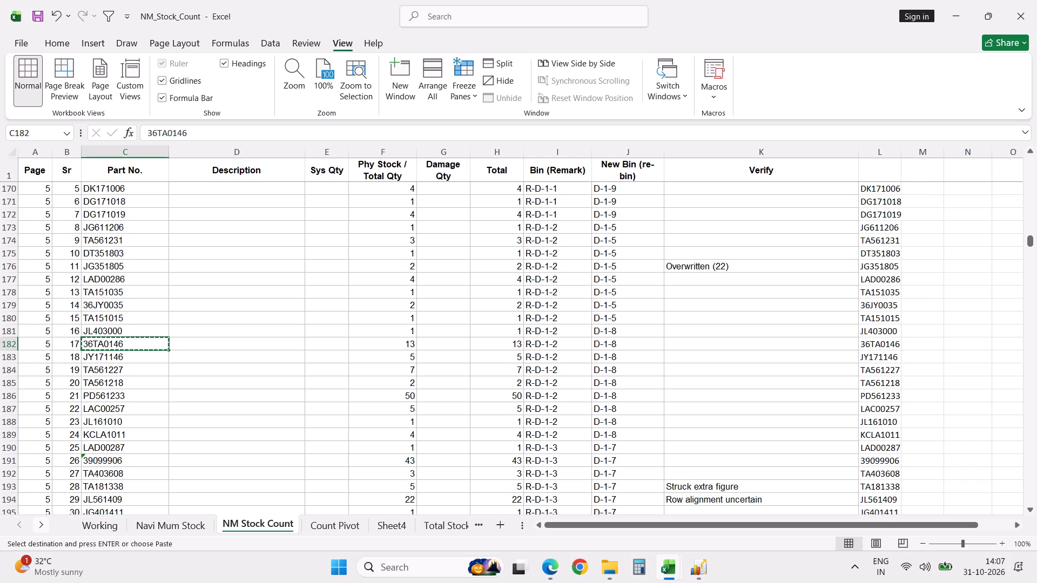
left_click(159, 526)
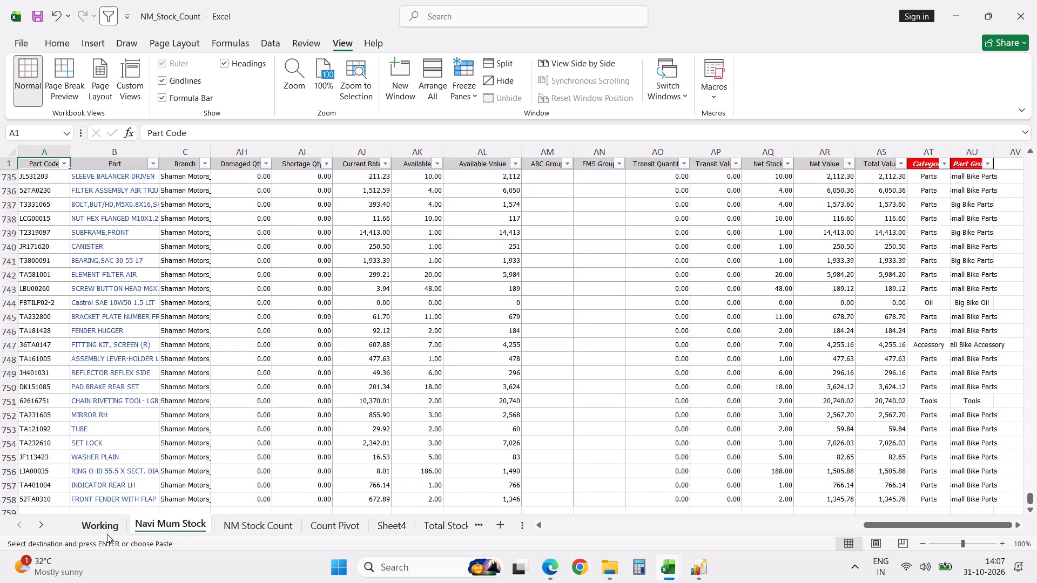
left_click(106, 534)
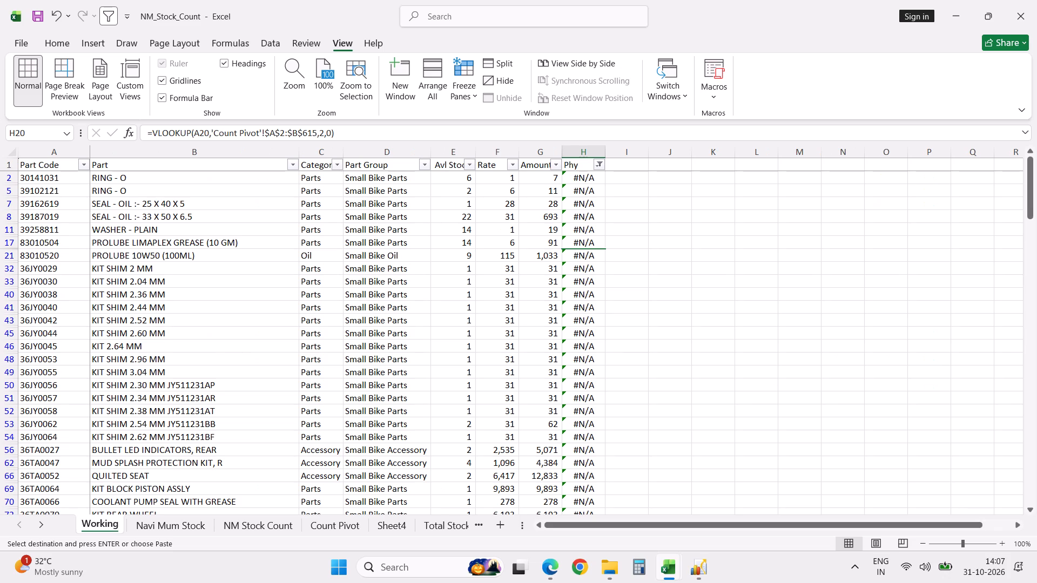
Review the Working sheet's parts with #N/A physical counts, checking available stock, rate and amount for one to investigate.
scroll(262, 396, "down", 11)
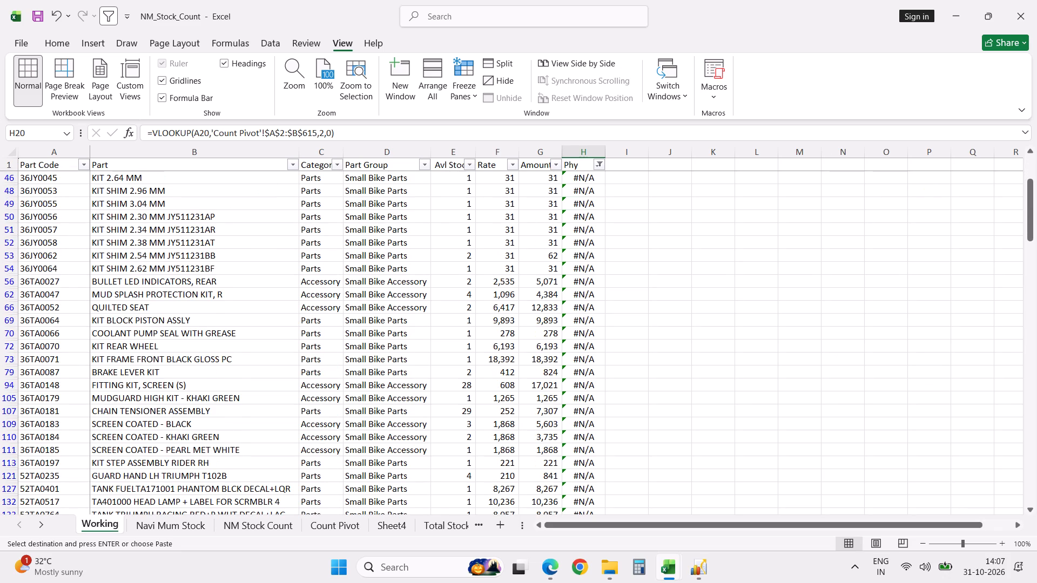
scroll(262, 396, "down", 2)
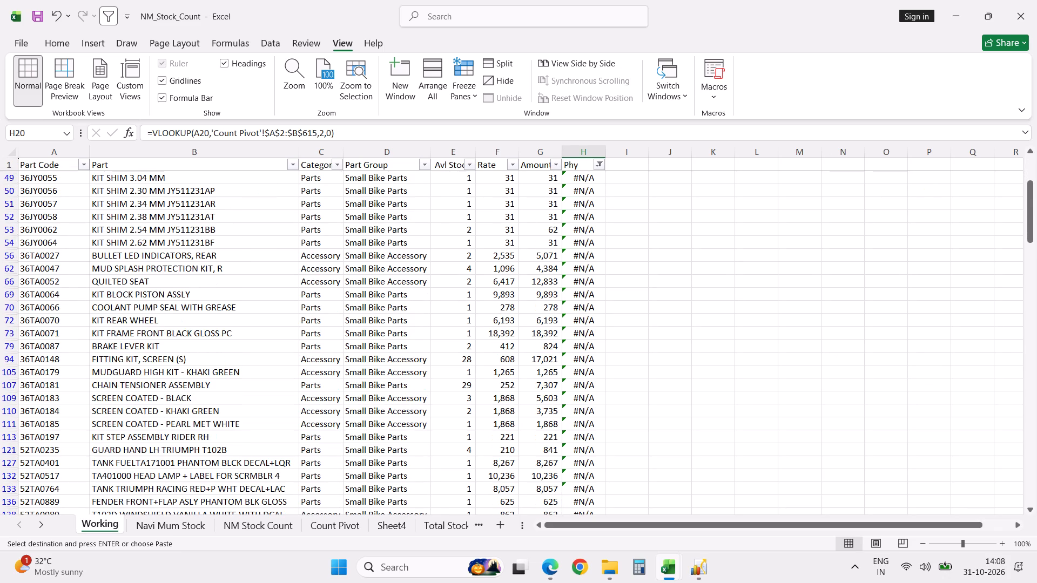
scroll(262, 396, "down", 4)
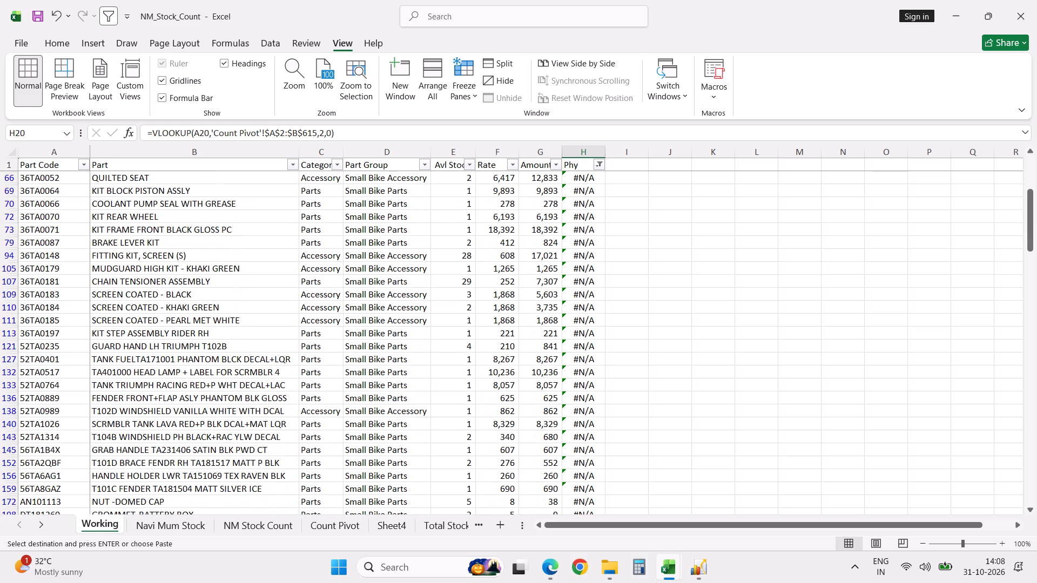
scroll(262, 396, "down", 2)
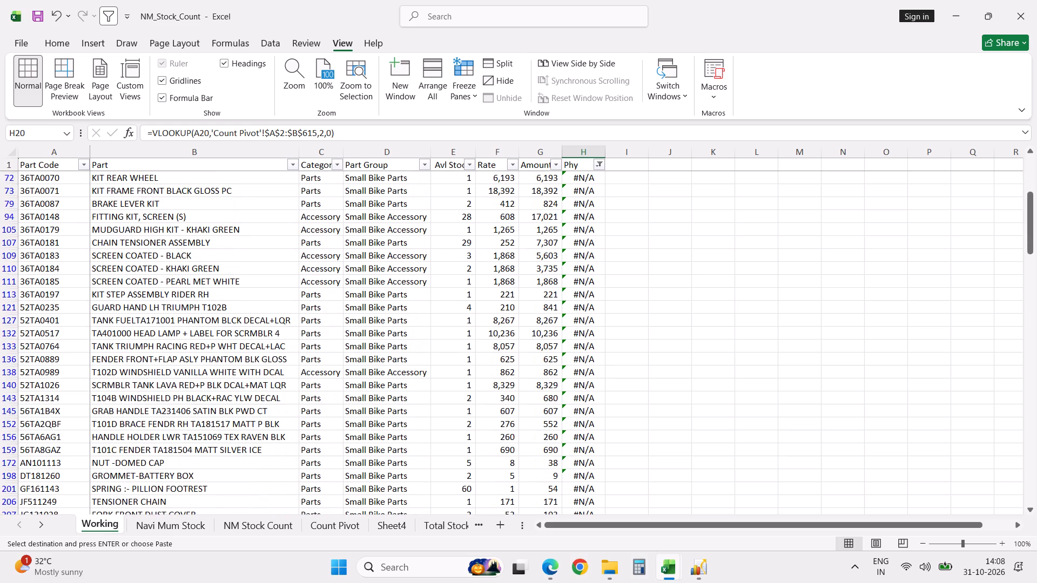
scroll(262, 396, "down", 13)
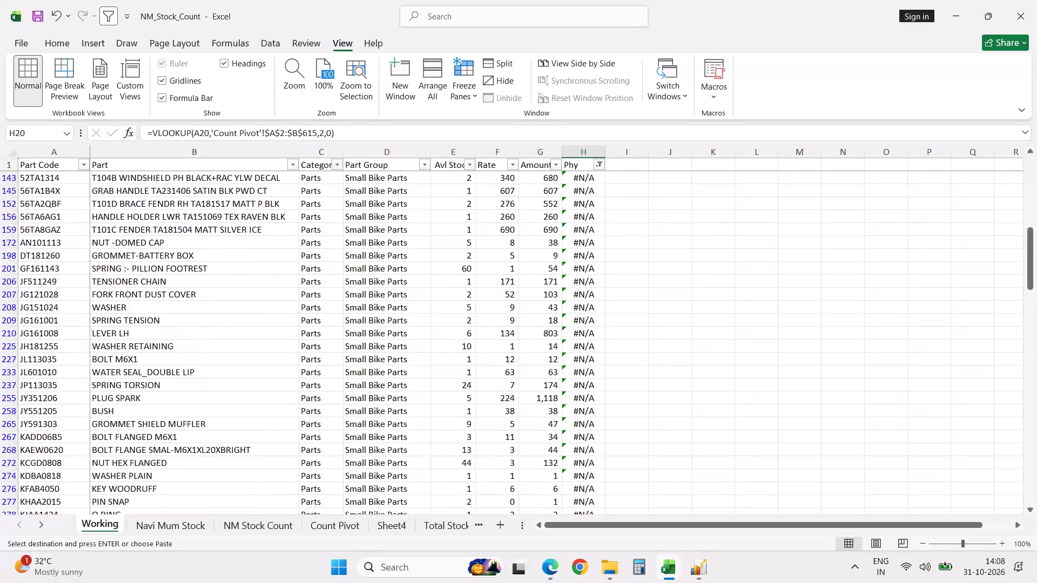
scroll(262, 396, "down", 15)
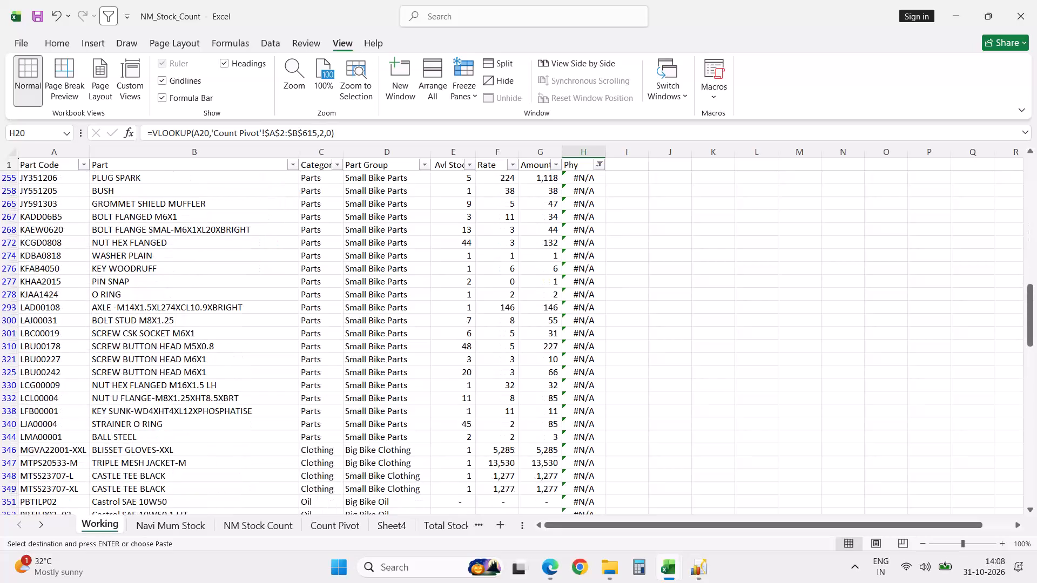
scroll(262, 396, "down", 10)
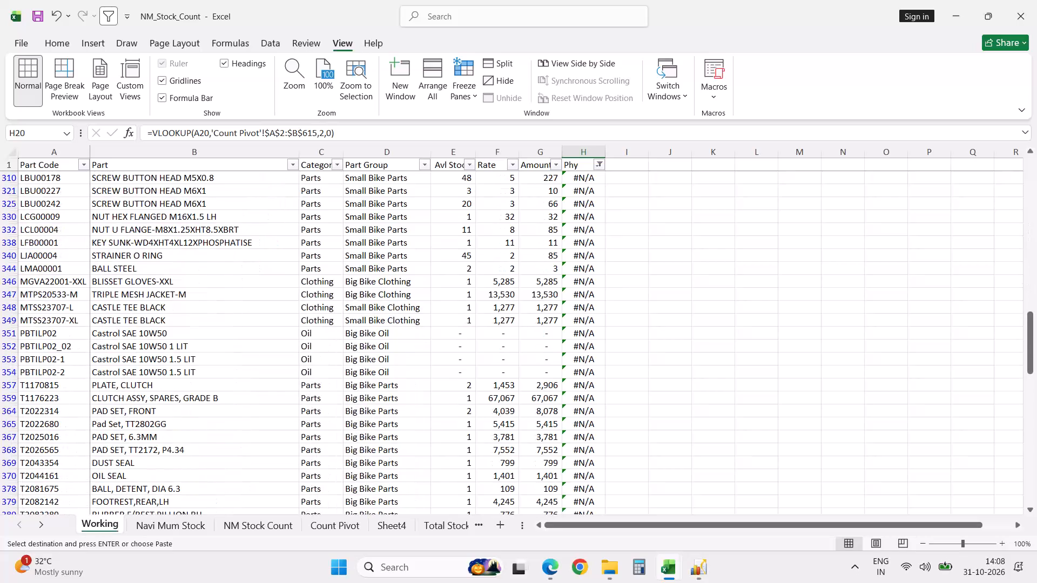
scroll(262, 396, "down", 2)
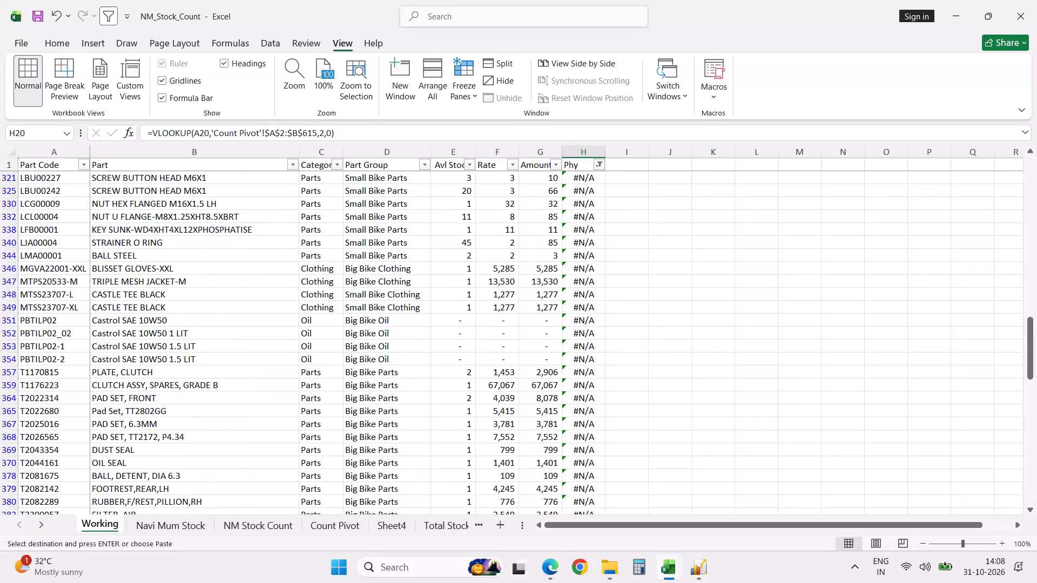
Copy part code T1176223 from the Working sheet, retrieve it in Excellon's Item View, and select the matching item.
left_click(70, 387)
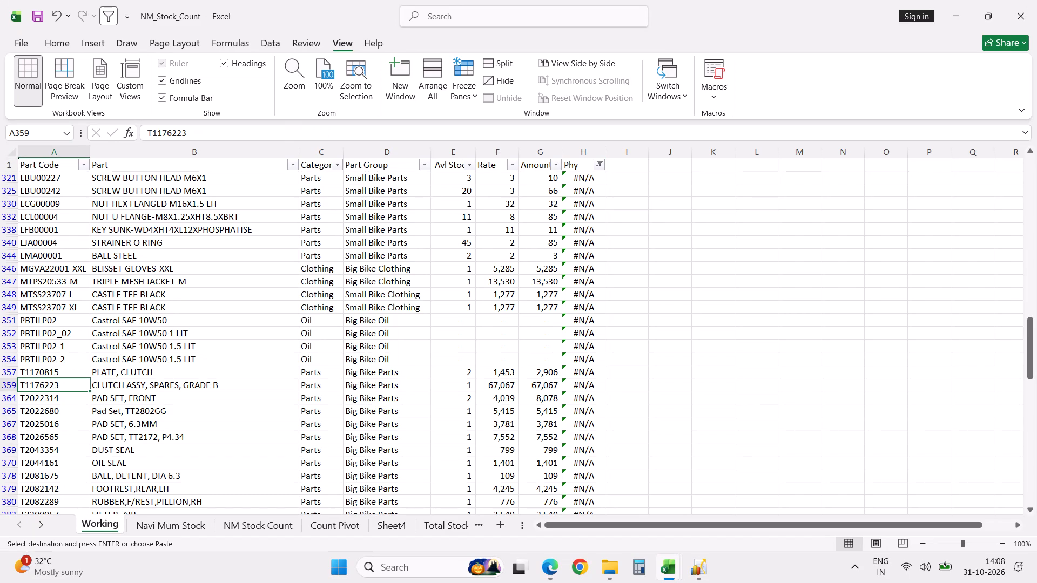
key("ctrl+c")
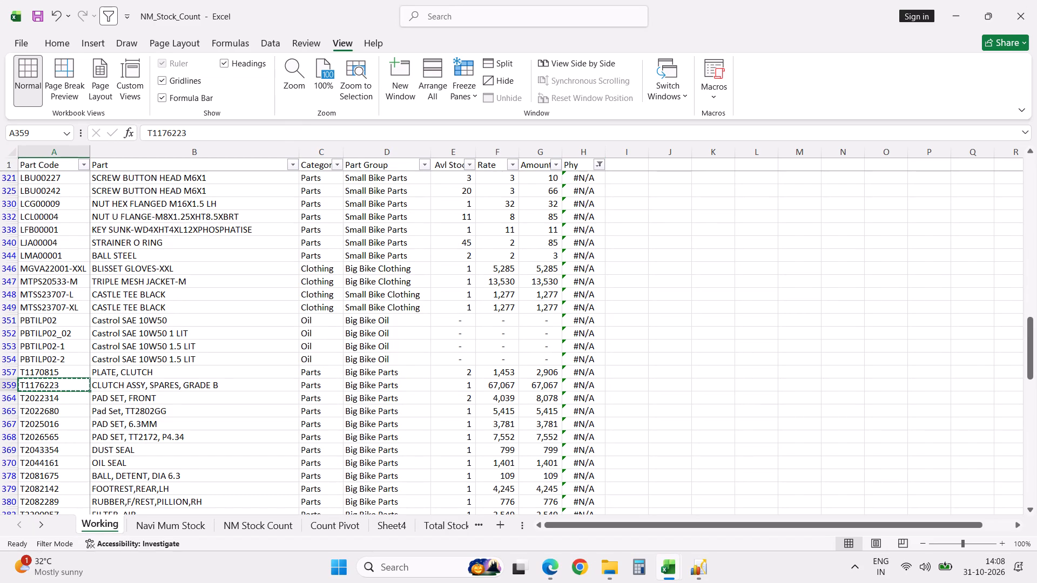
left_click(702, 573)
left_click(752, 497)
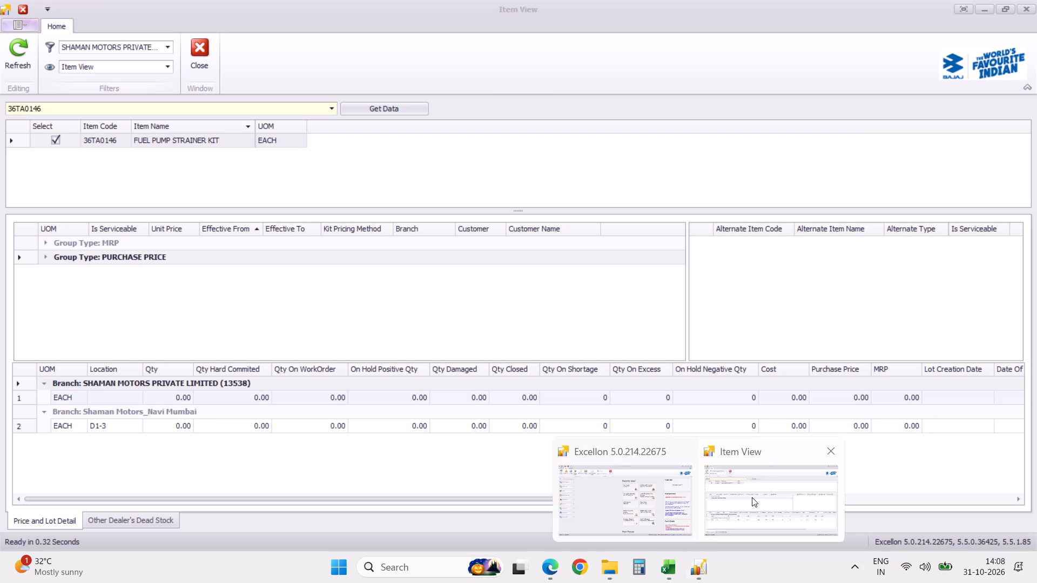
double_click(79, 109)
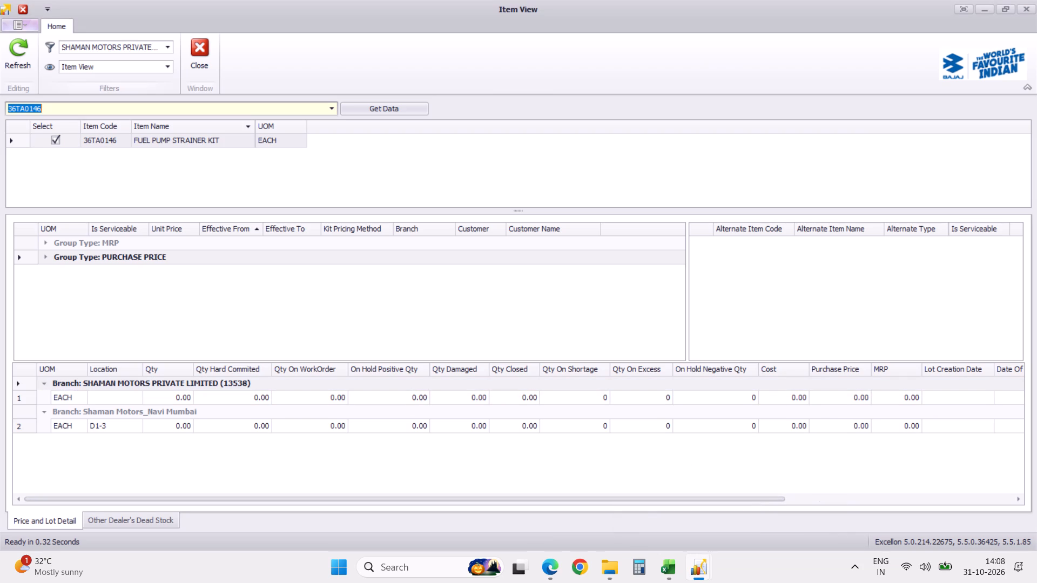
key("ctrl+v")
left_click(374, 108)
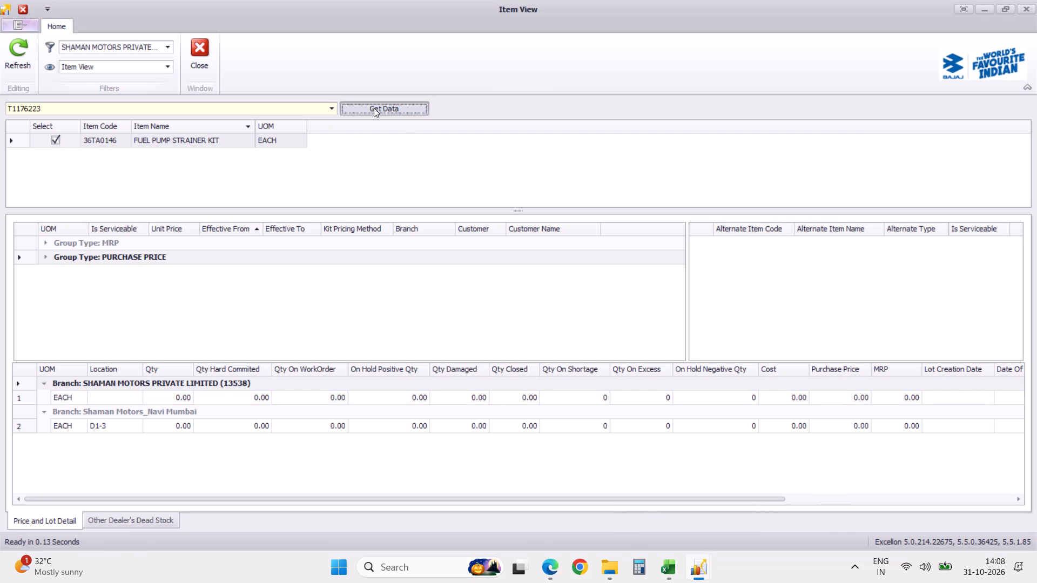
left_click(57, 141)
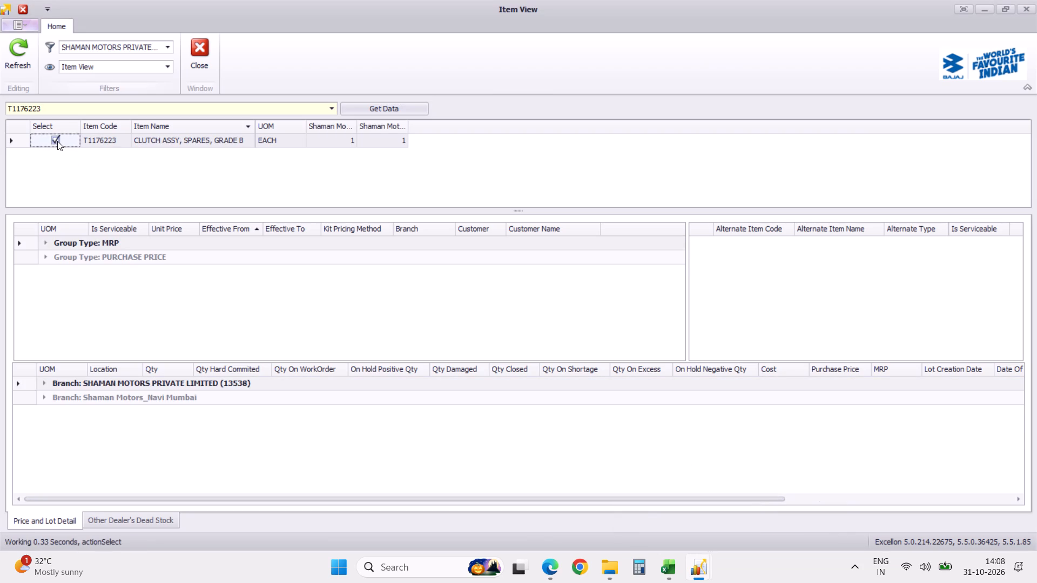
Examine the Shaman Motors_Navi Mumbai branch's stock lots for T1176223, then collapse the group.
left_click(42, 397)
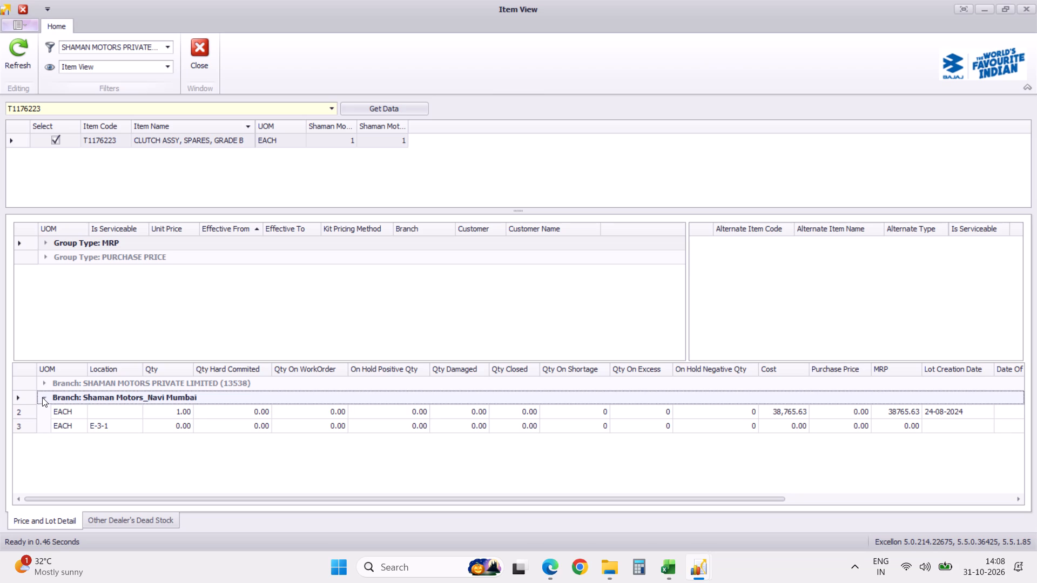
left_click(42, 397)
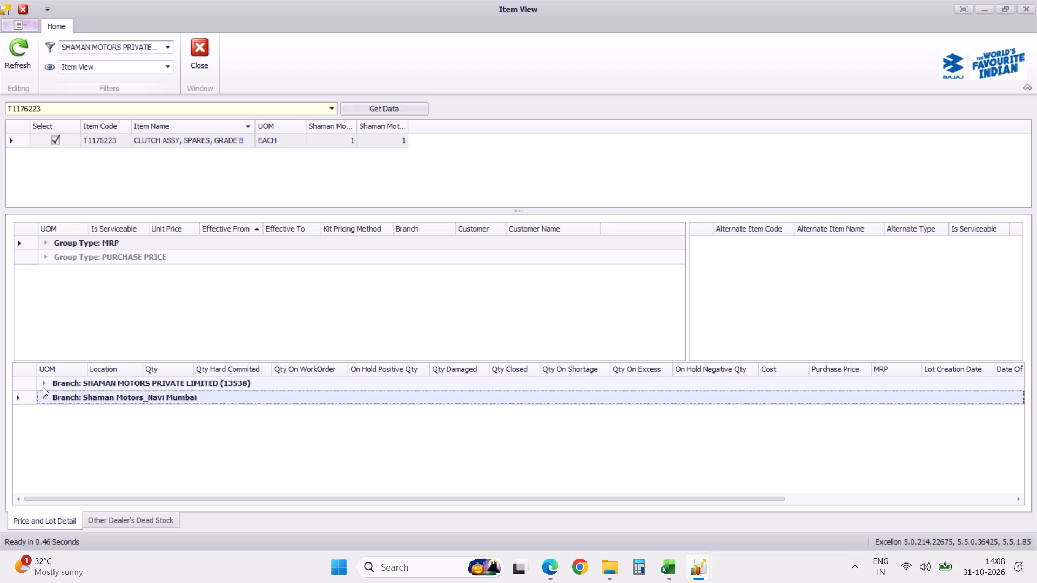
Examine the SHAMAN MOTORS PRIVATE LIMITED (13538) branch's stock lots for T1176223, and collapse the group.
left_click(44, 385)
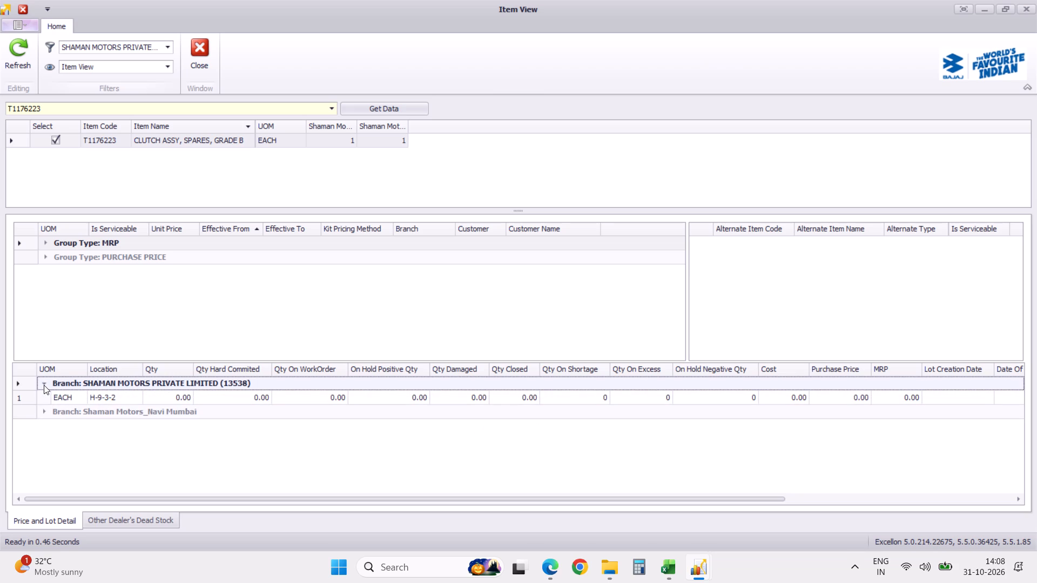
left_click(44, 385)
Switch back to the NM_Stock_Count workbook in Excel and review the Working sheet's remaining parts with #N/A physical counts.
key("alt+Tab")
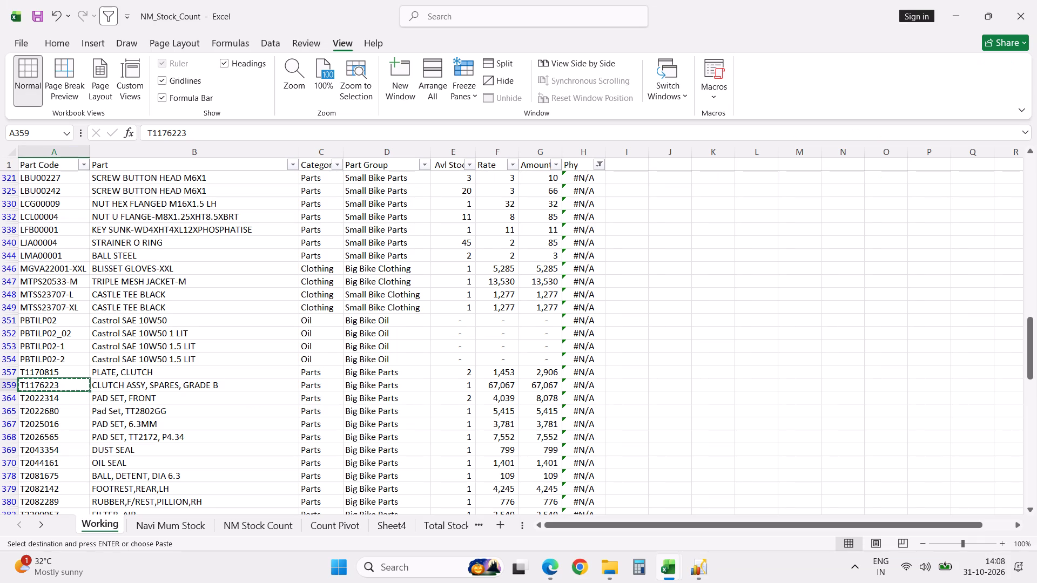
scroll(169, 352, "down", 6)
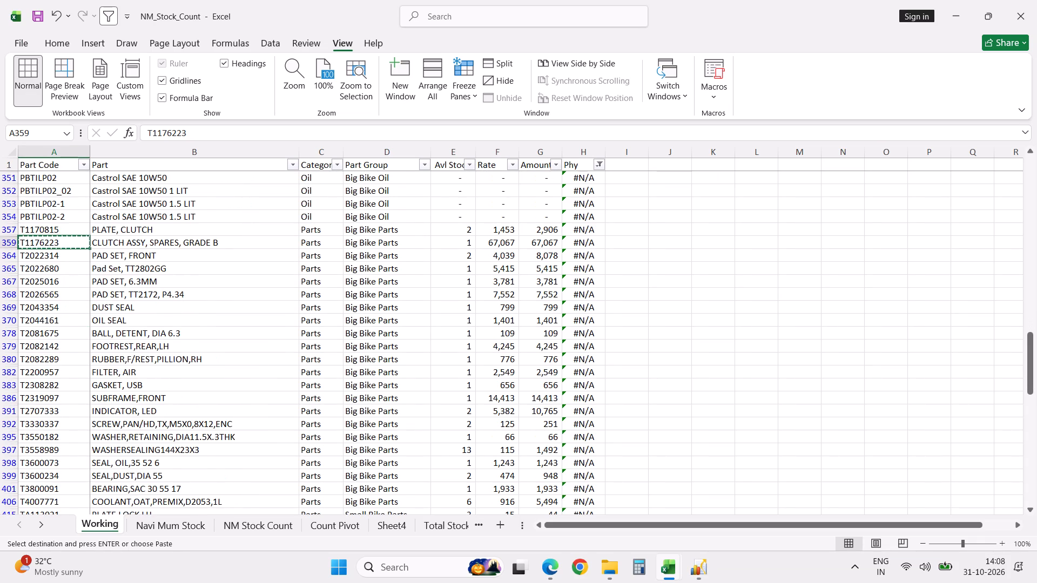
scroll(169, 352, "down", 2)
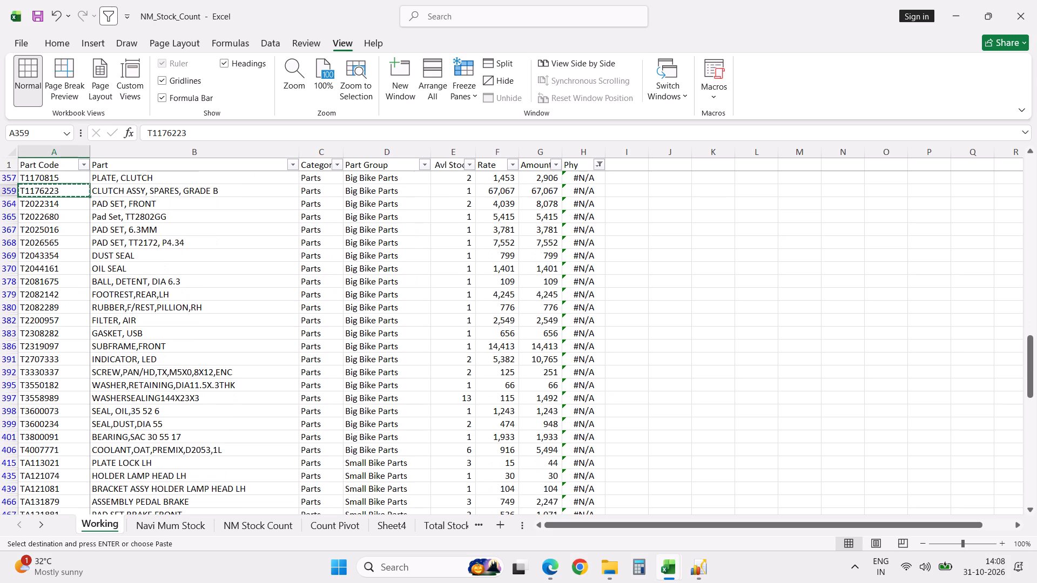
scroll(169, 352, "down", 8)
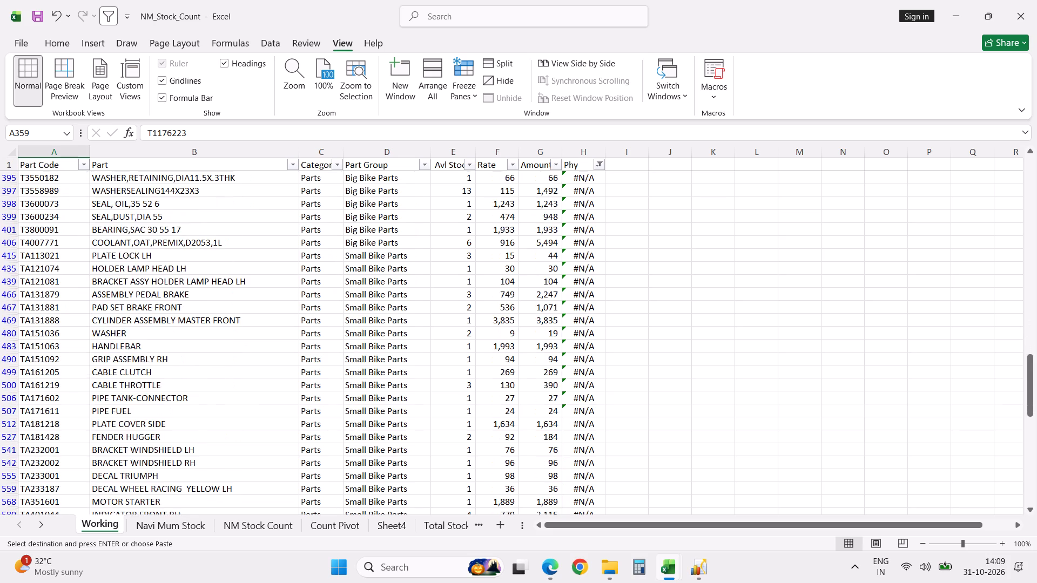
scroll(169, 352, "down", 15)
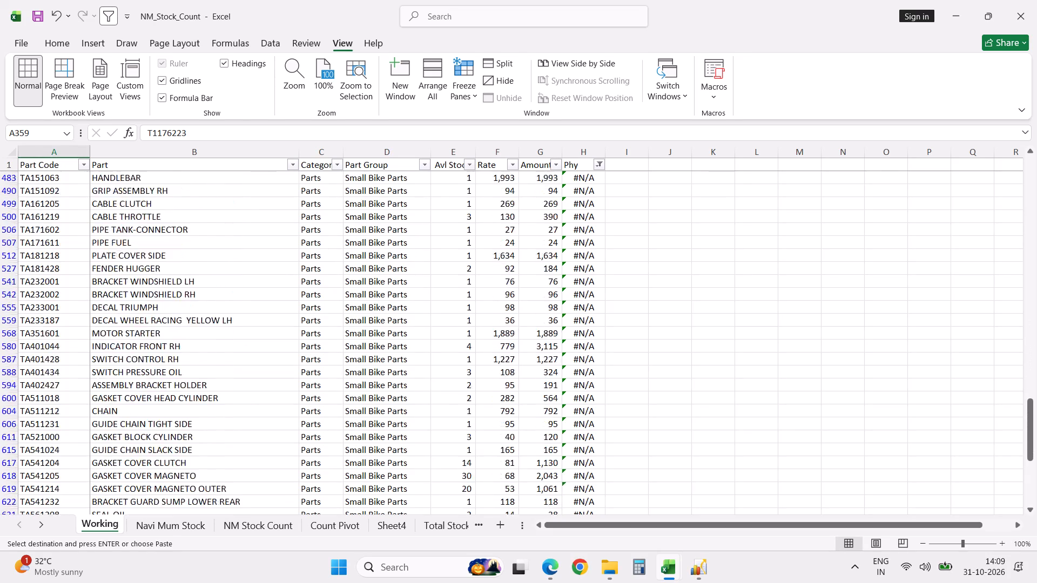
scroll(169, 352, "down", 5)
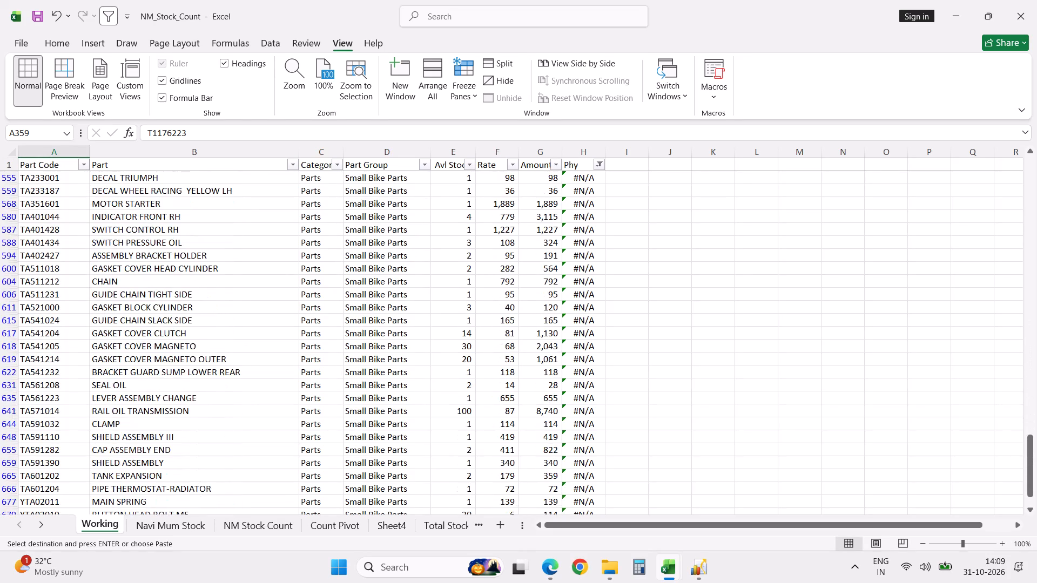
scroll(169, 352, "down", 4)
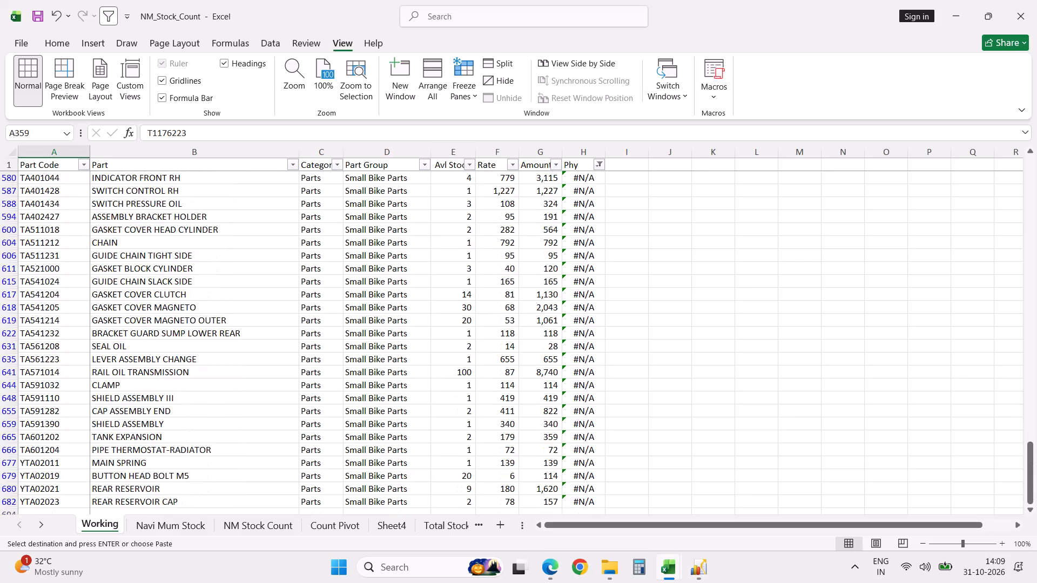
scroll(169, 352, "down", 3)
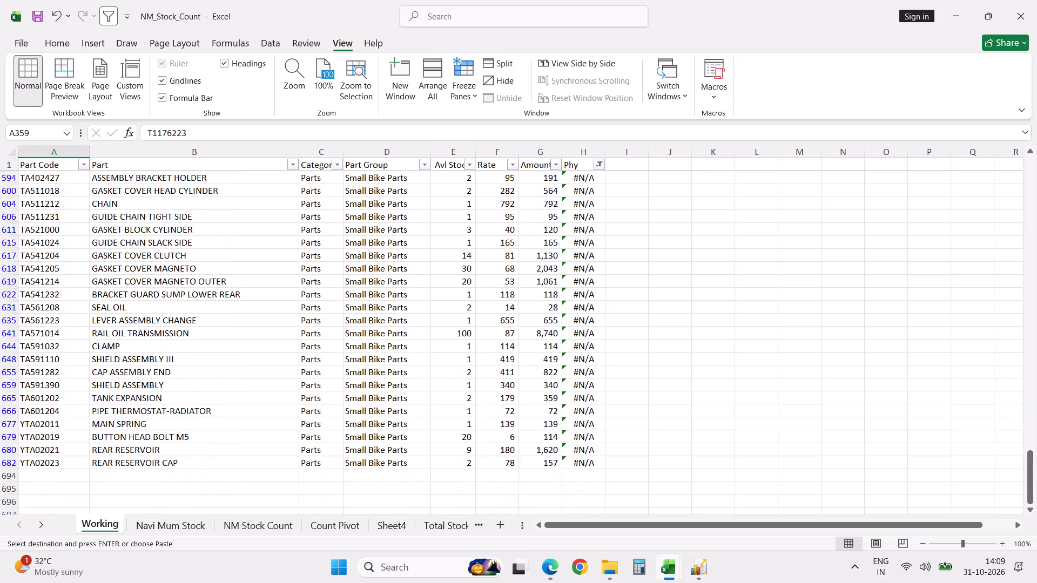
scroll(169, 352, "up", 4)
scroll(169, 352, "up", 20)
scroll(169, 352, "up", 20)
scroll(169, 352, "up", 7)
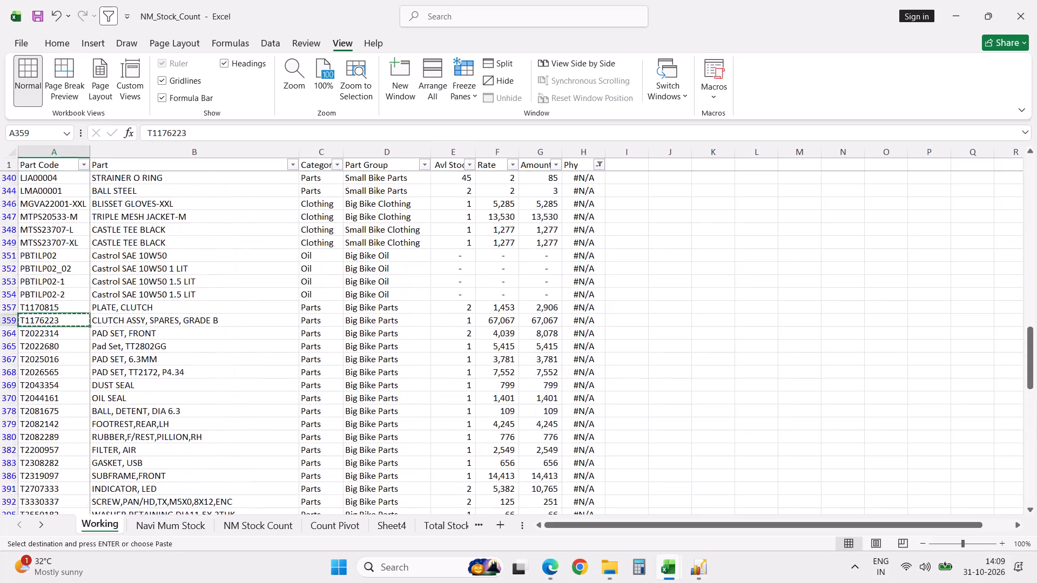
scroll(169, 352, "up", 20)
scroll(169, 352, "up", 20)
scroll(169, 352, "up", 20)
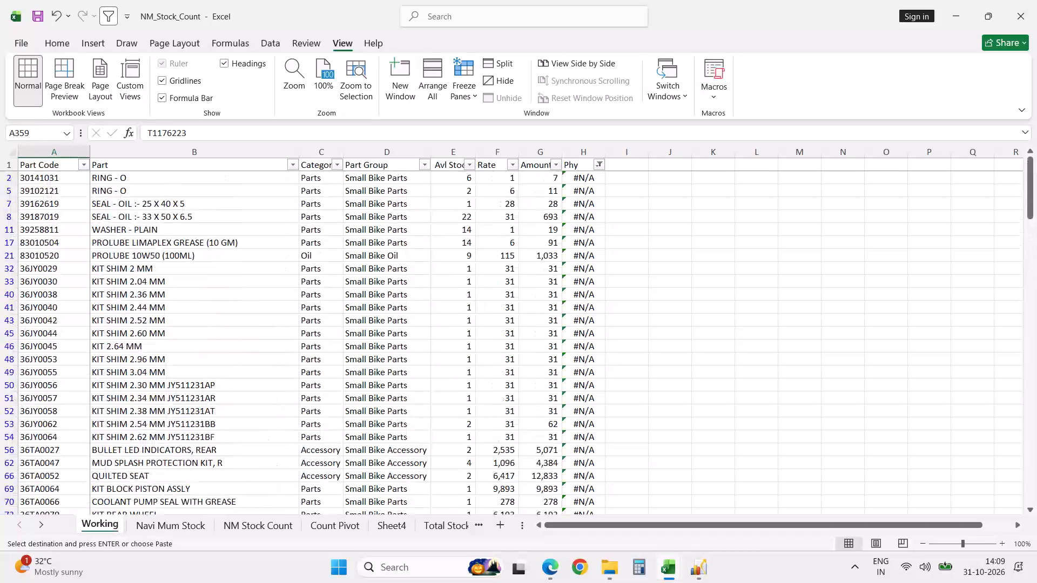
scroll(169, 352, "up", 20)
scroll(169, 352, "up", 20)
scroll(169, 352, "up", 9)
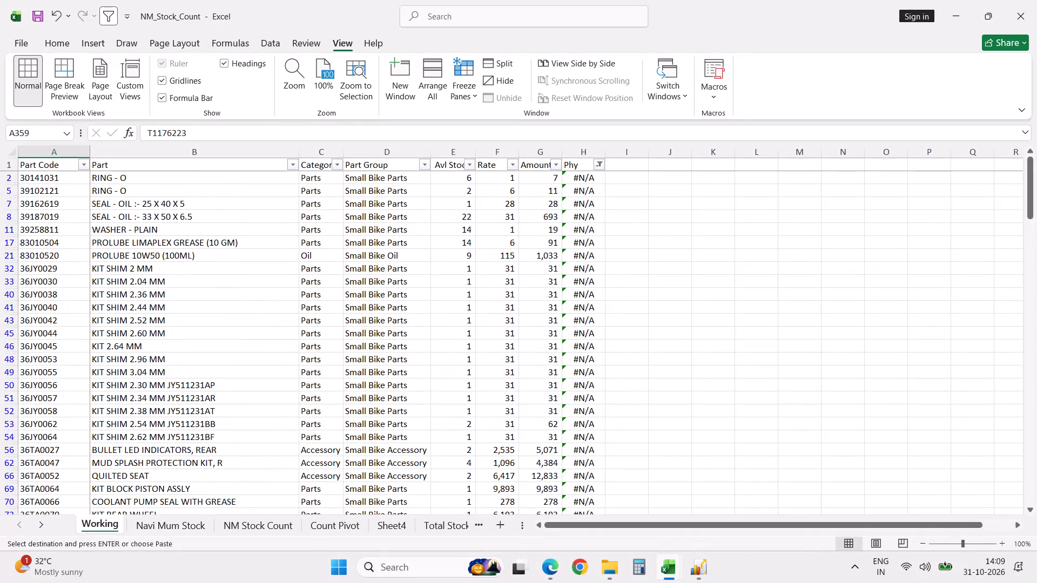
Look through the Count Pivot sheet's #N/A parts and copy part code MTES2208-L.
left_click(352, 526)
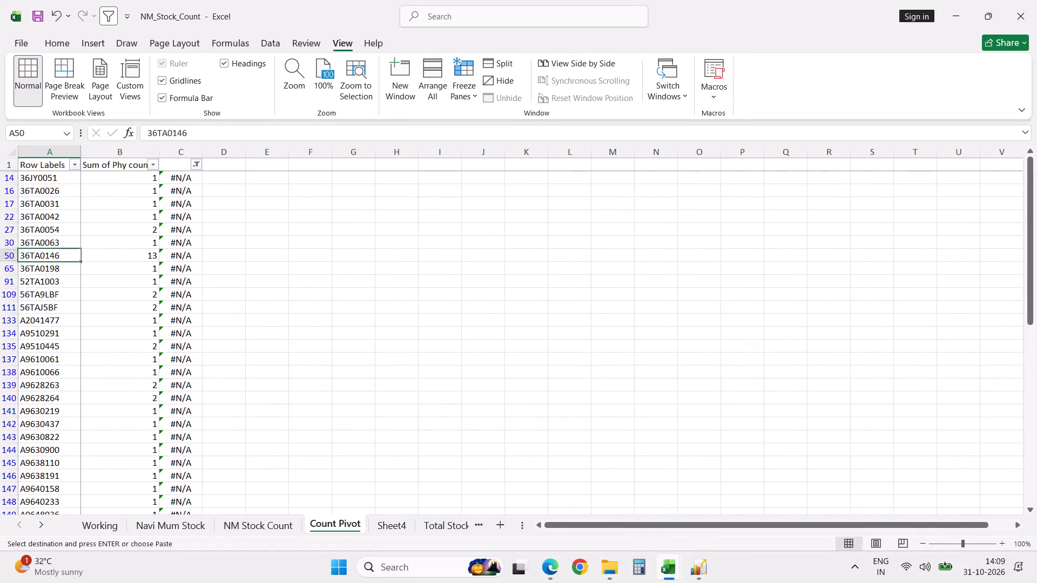
scroll(284, 389, "down", 3)
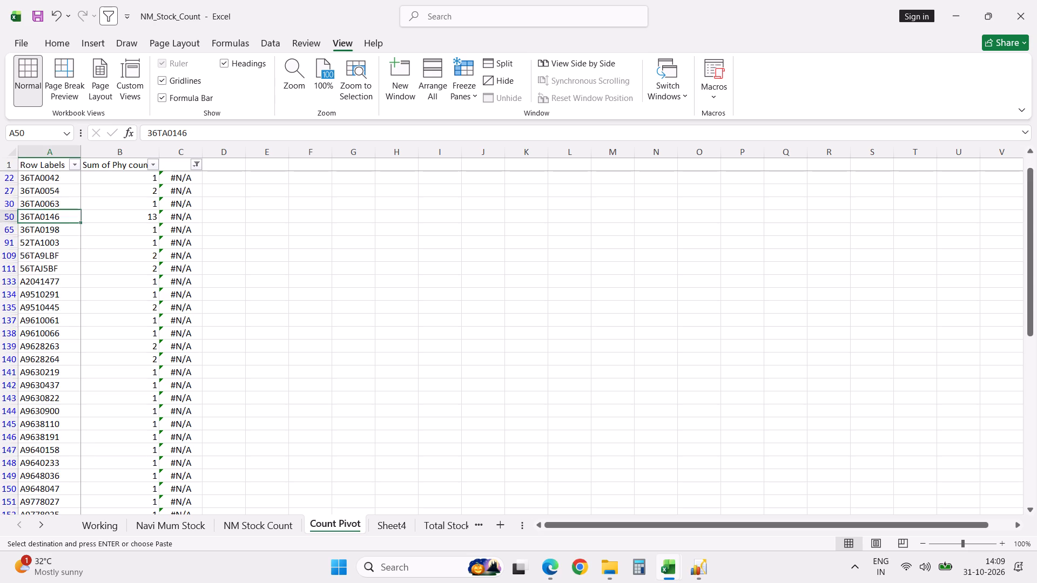
scroll(284, 389, "down", 20)
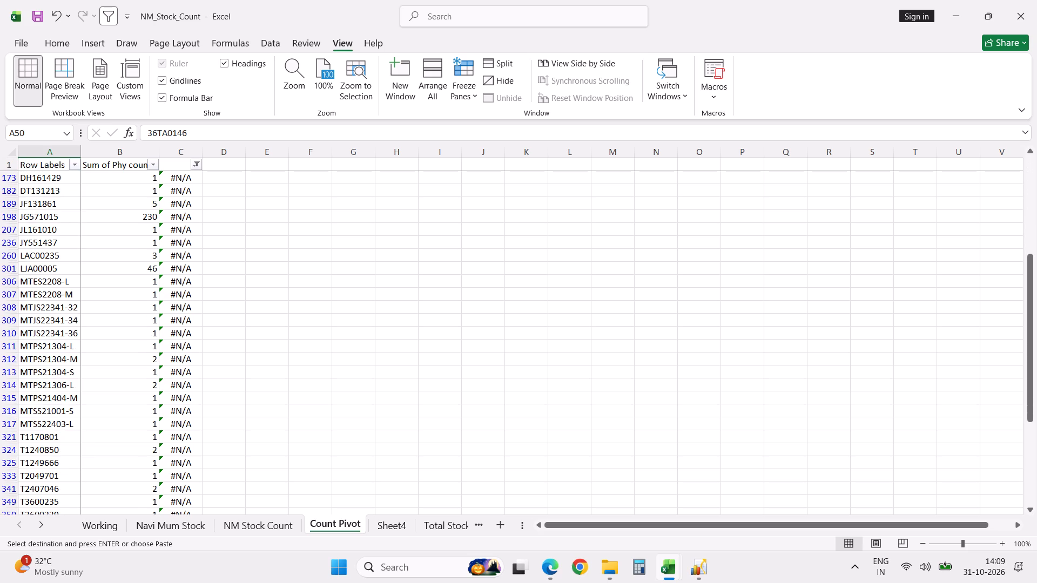
scroll(284, 389, "down", 5)
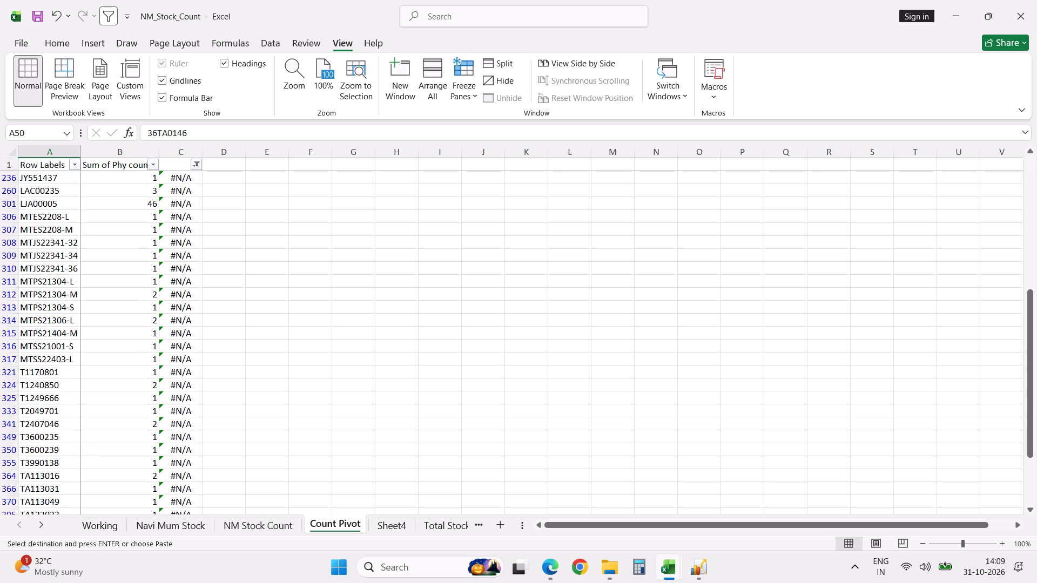
left_click(55, 214)
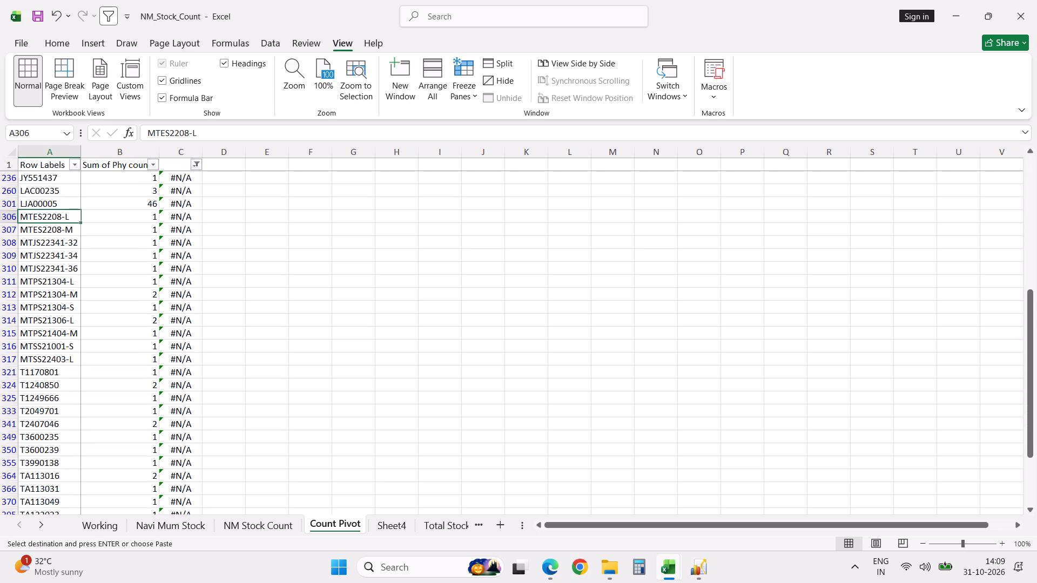
key("ctrl+c")
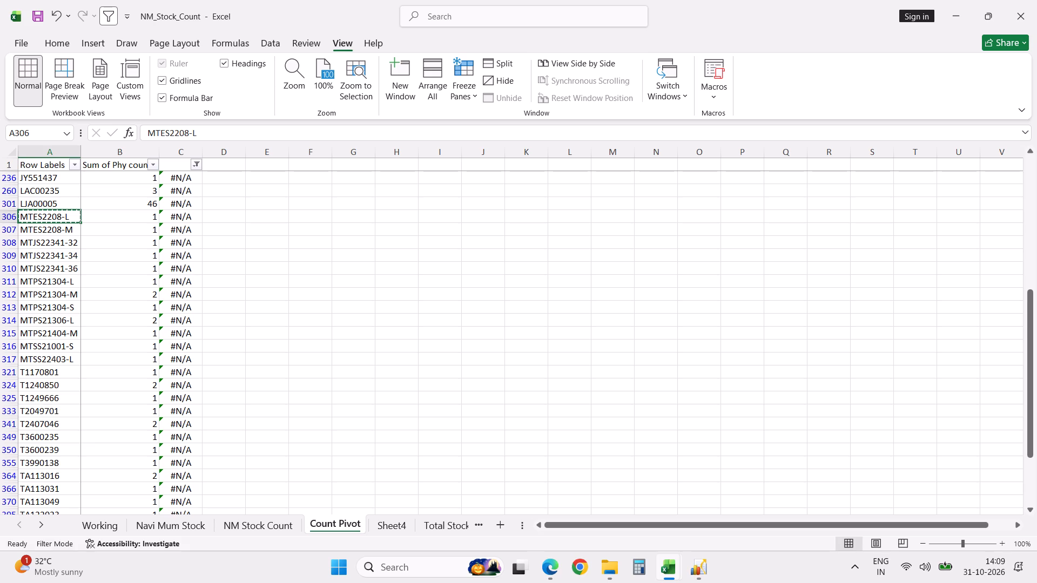
Search the Total Stock sheet for part code MTES2208-L and check the branch that holds it.
left_click(441, 522)
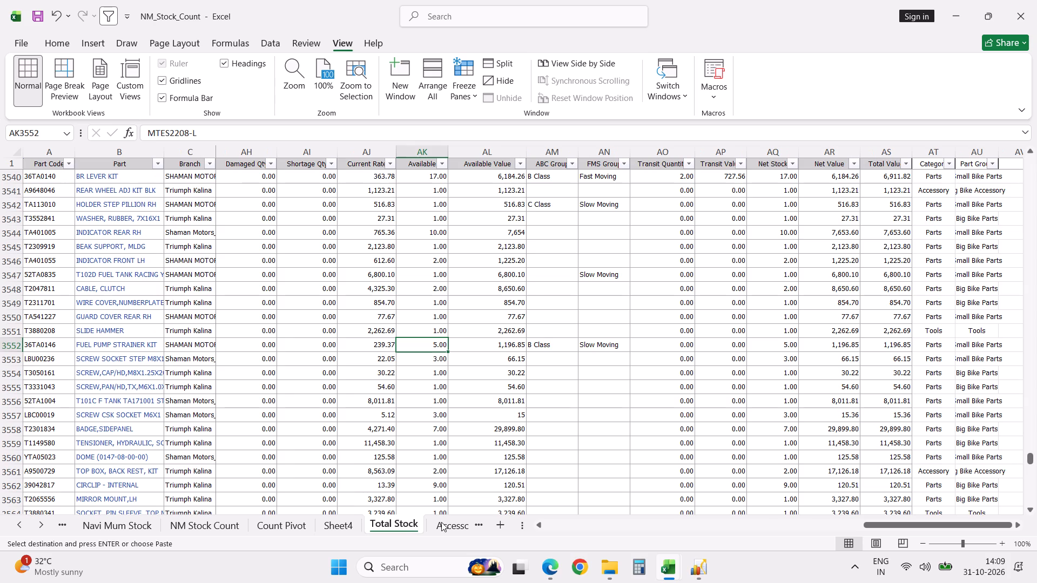
key("ctrl+f")
key("ctrl+v")
key("Return")
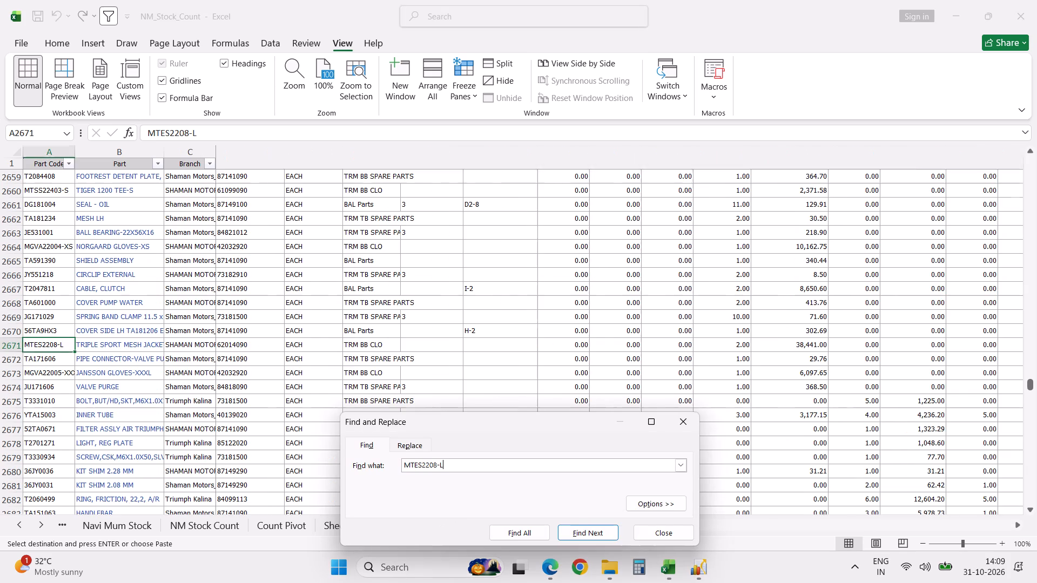
key("Return")
key("Escape")
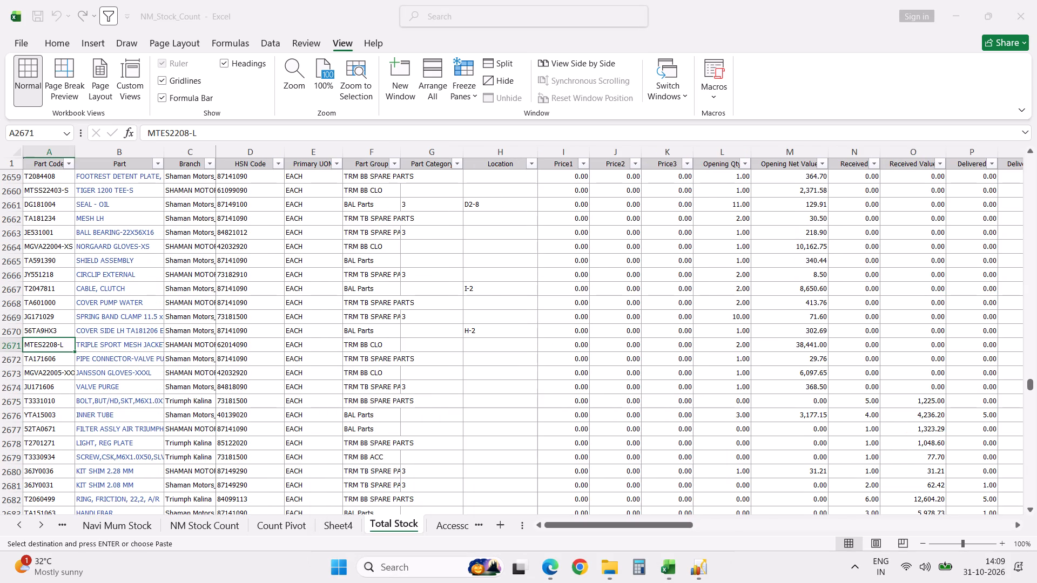
key("Tab")
key("Tab")
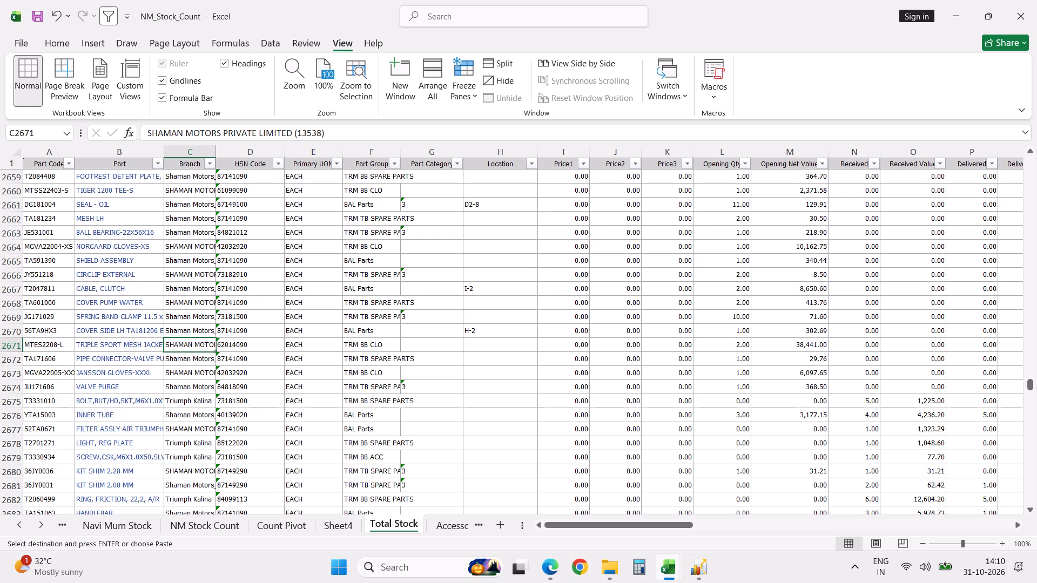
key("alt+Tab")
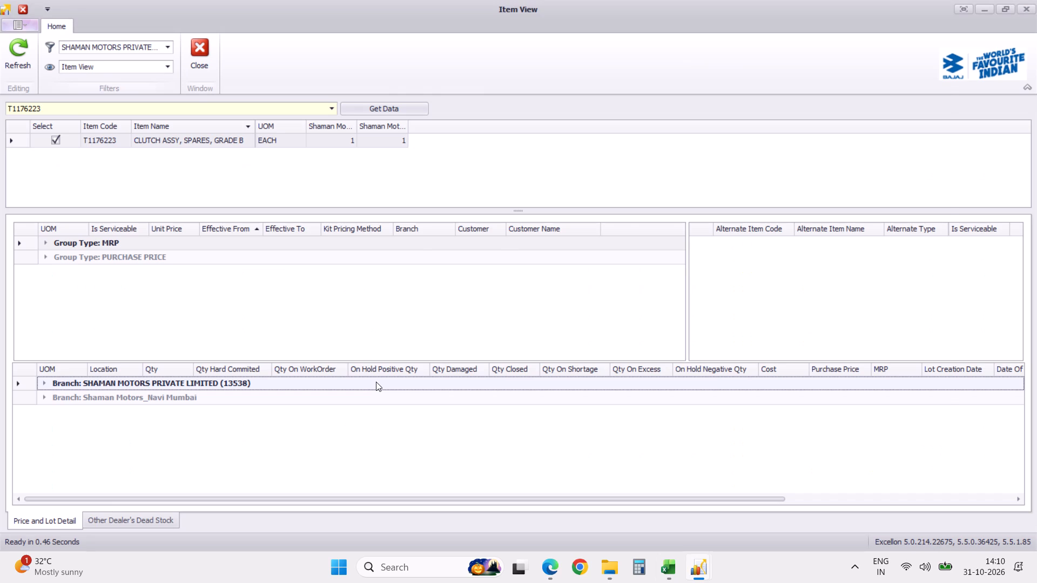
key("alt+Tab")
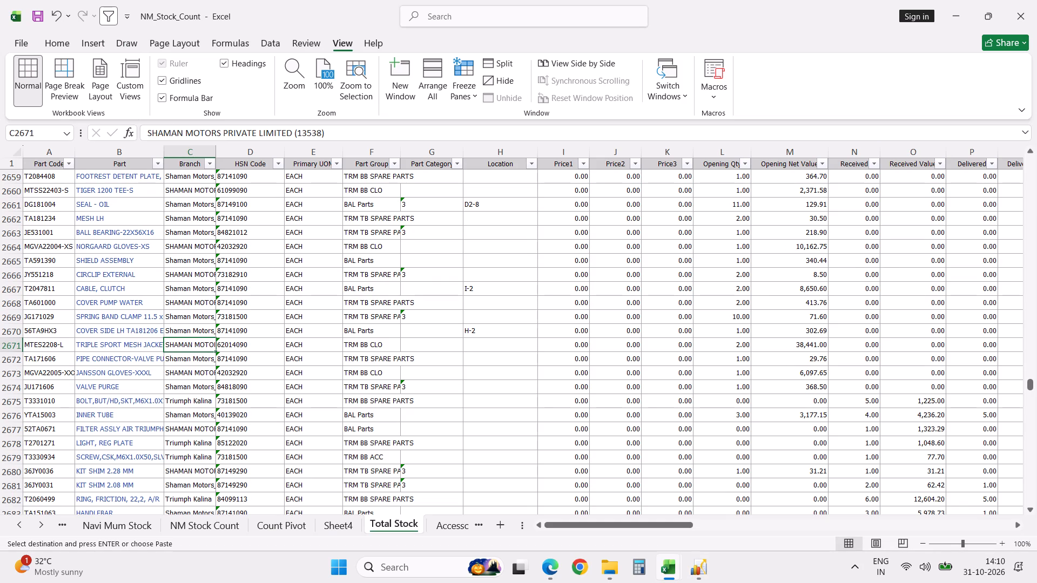
On the Working sheet, filter the Amount column to only 10,236, 10,765, 12,833, 13,530, 14,413, 17,021, 18,392 and 67,067.
triple_click(21, 526)
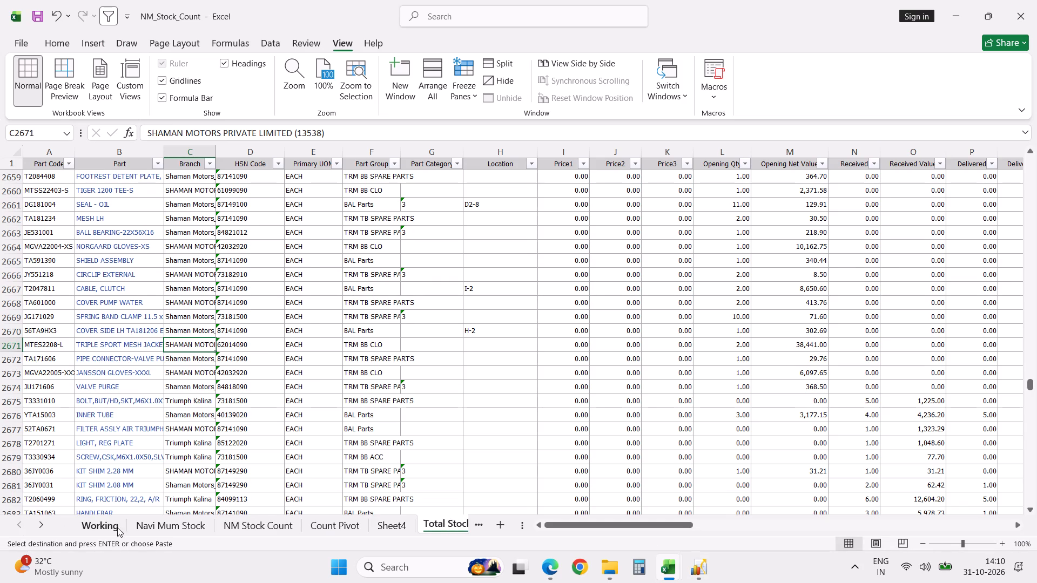
left_click(110, 525)
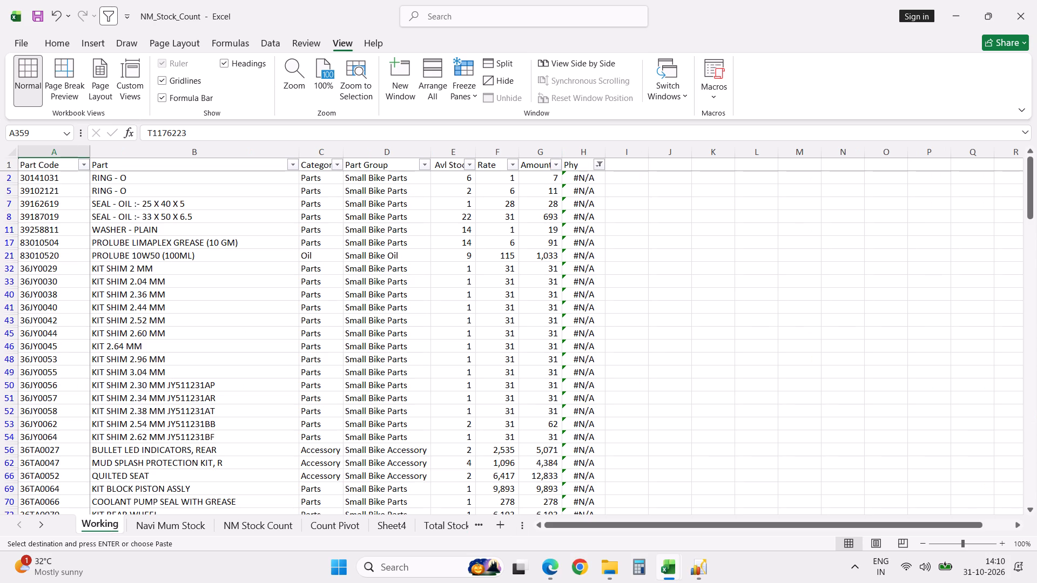
left_click(556, 165)
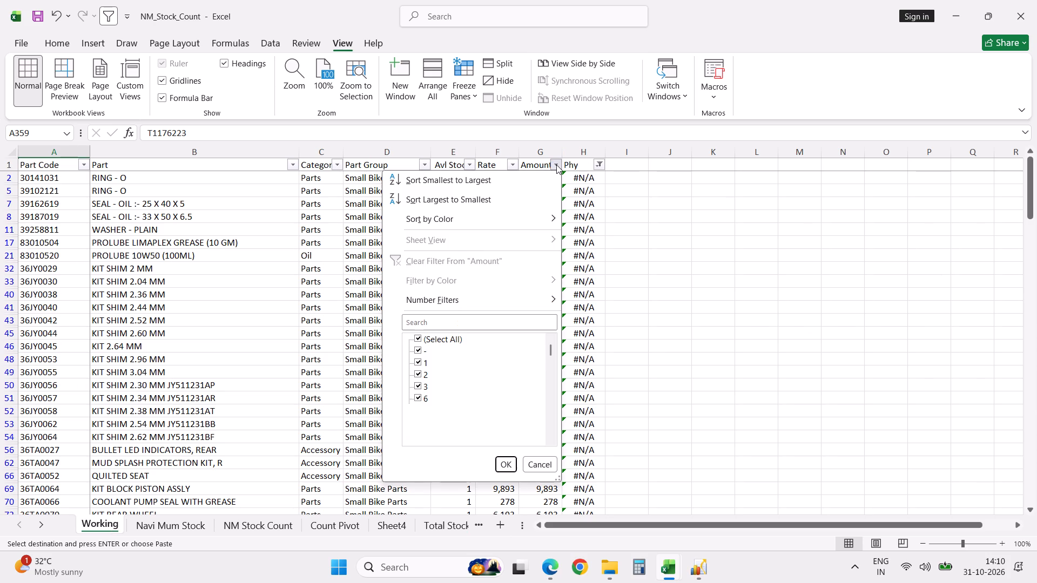
left_click(433, 336)
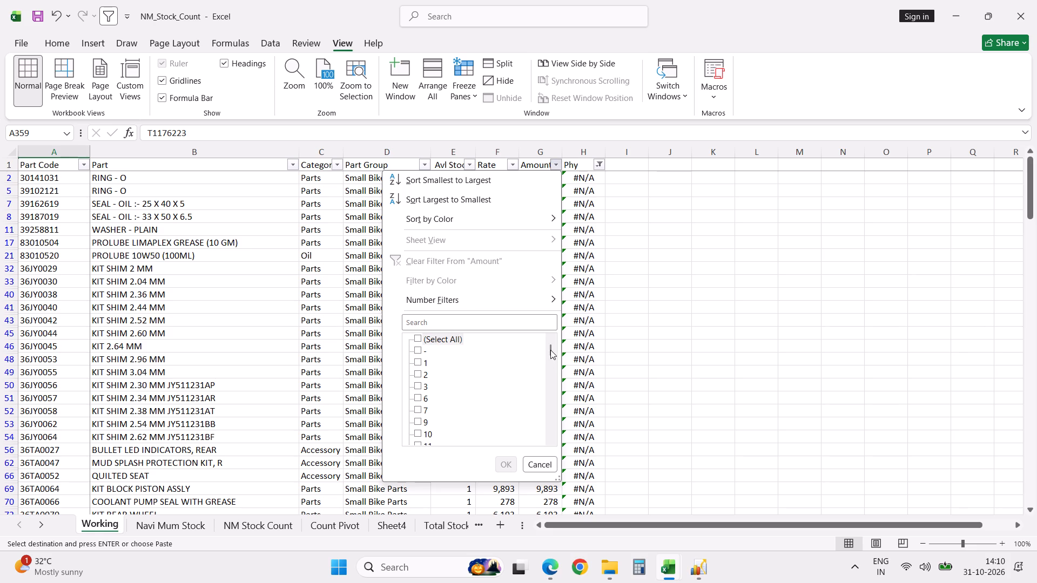
left_click_drag(550, 350, 556, 433)
left_click(442, 436)
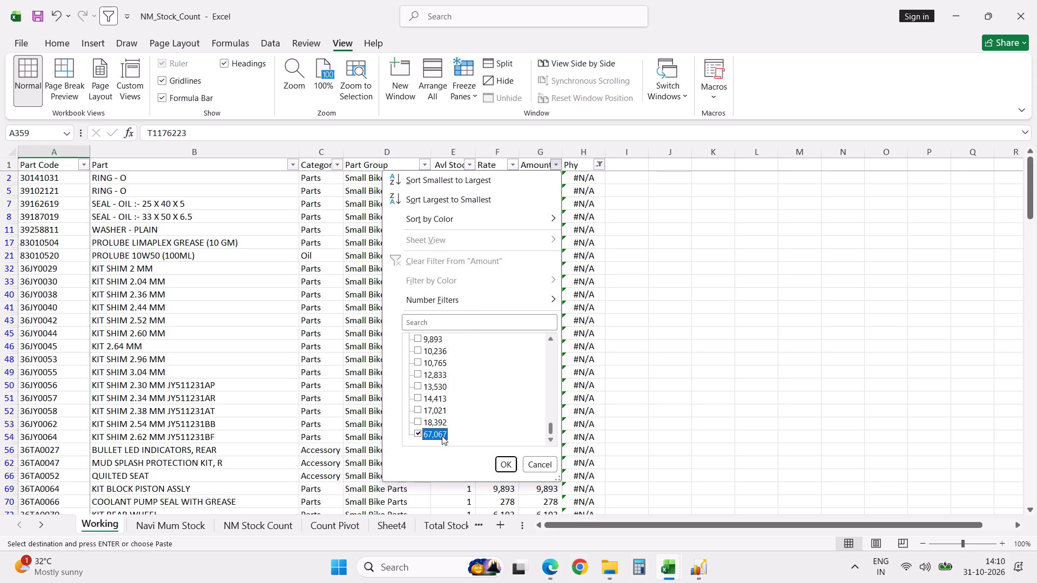
key("Up")
key("space")
key("Up")
key("space")
key("Up")
key("space")
key("Up")
key("space")
key("Up")
key("space")
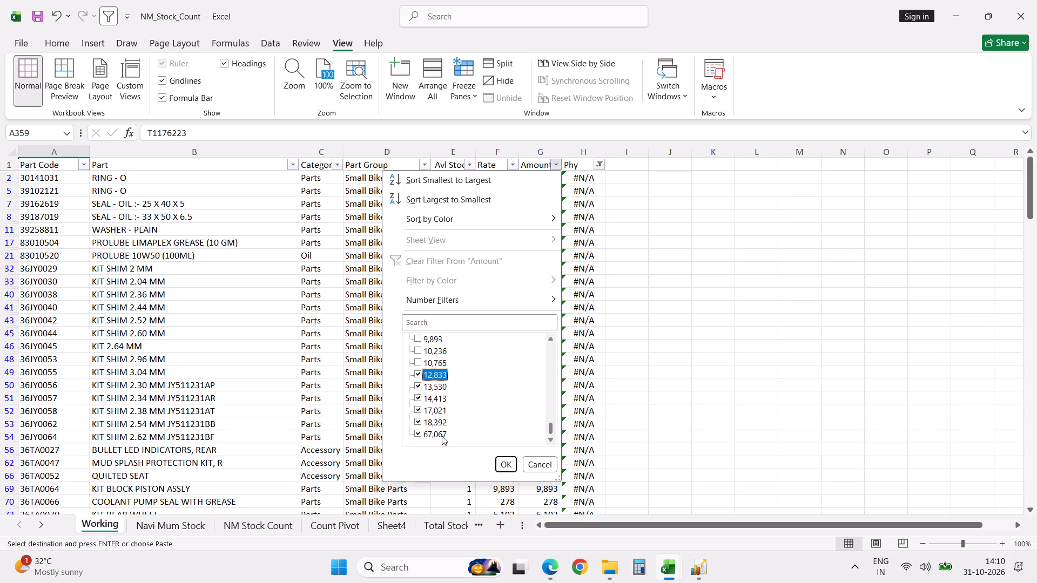
key("Up")
key("space")
key("Up")
key("space")
key("Return")
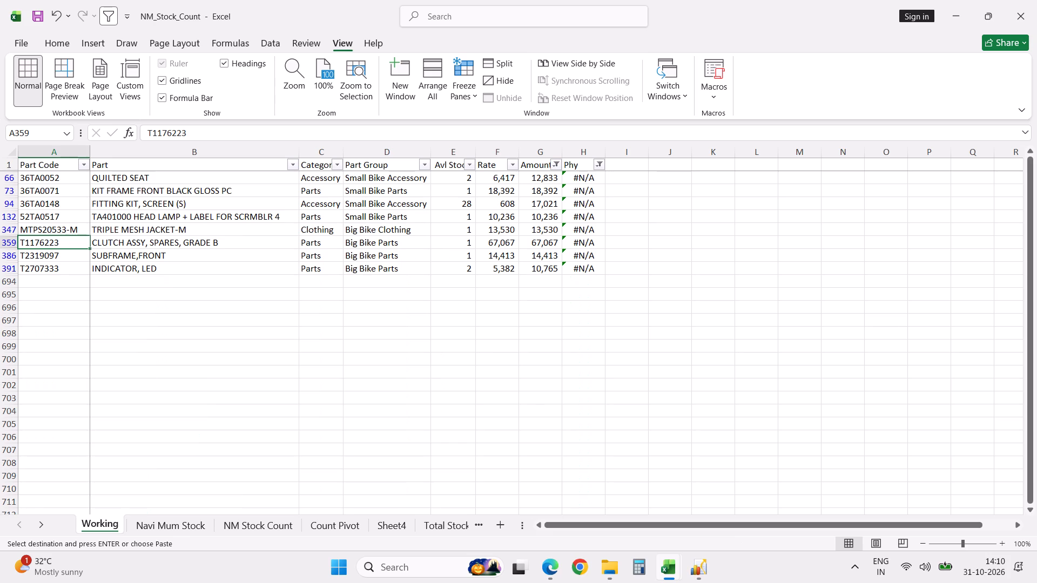
scroll(442, 436, "up", 8)
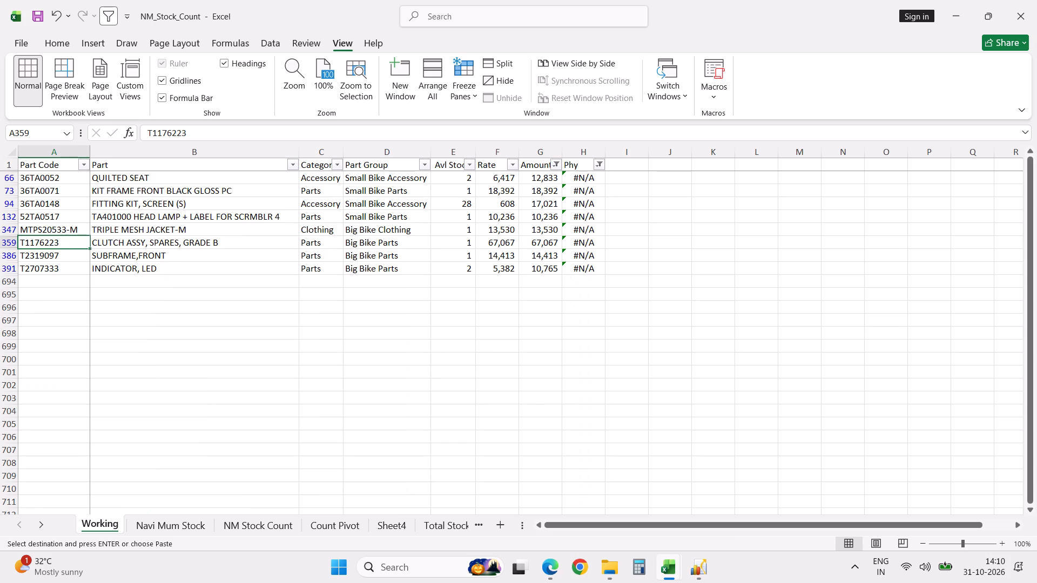
left_click(442, 436)
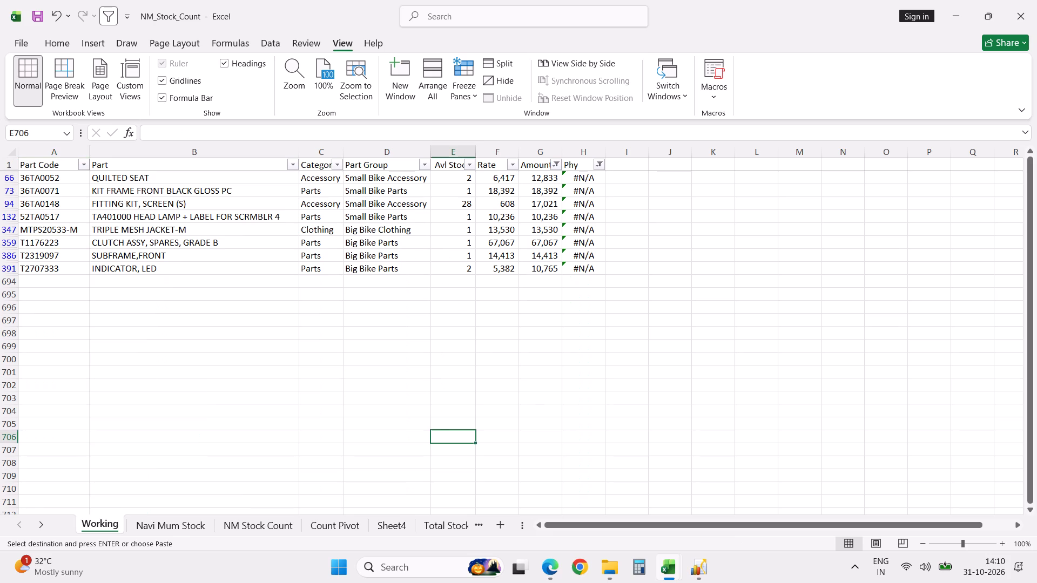
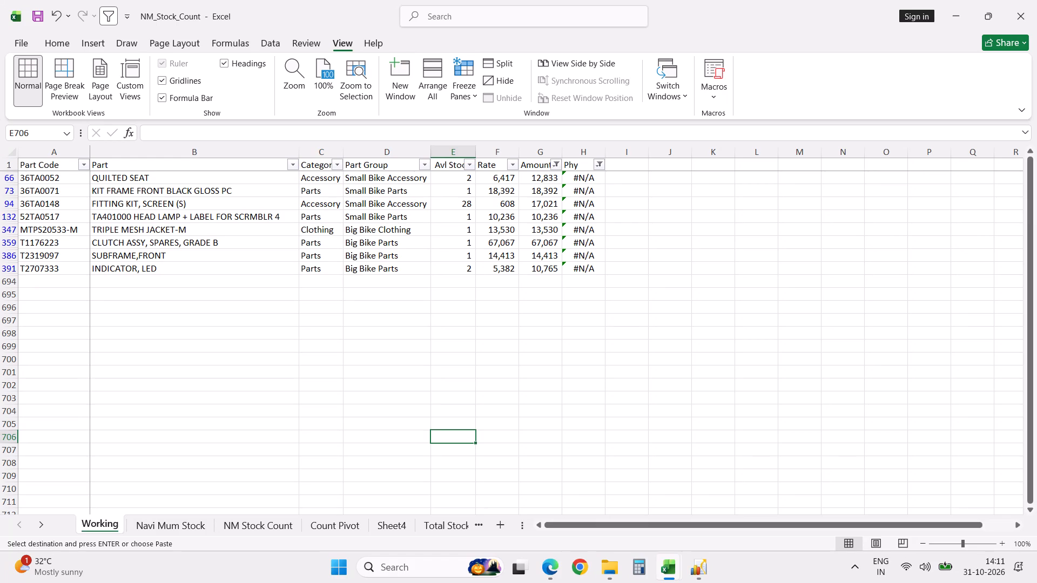
Close Excellon's Item View and generate the month-to-date Part Ledger for part T2319097, copied from the Working sheet.
left_click(62, 258)
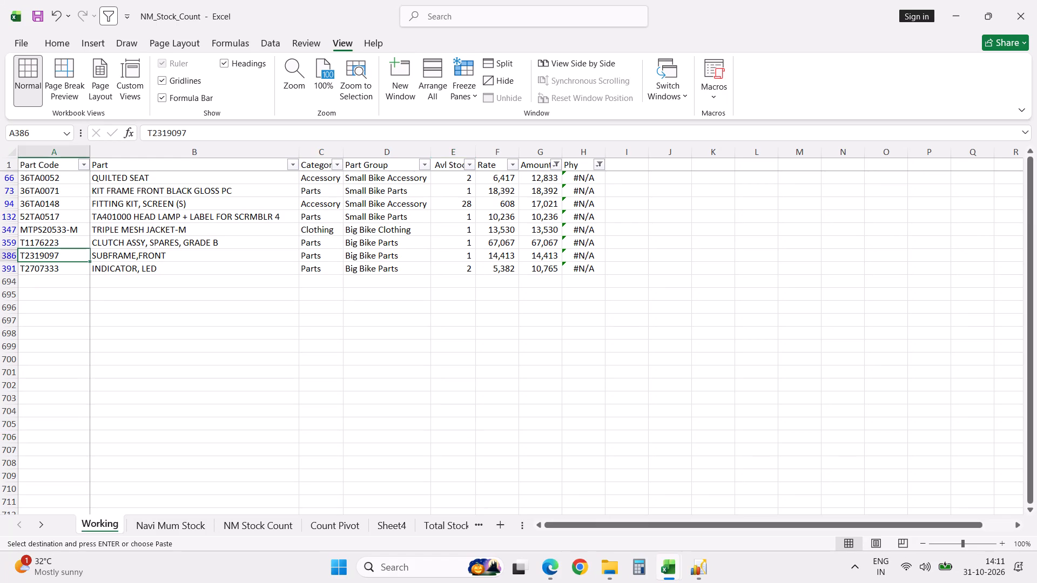
key("ctrl+c")
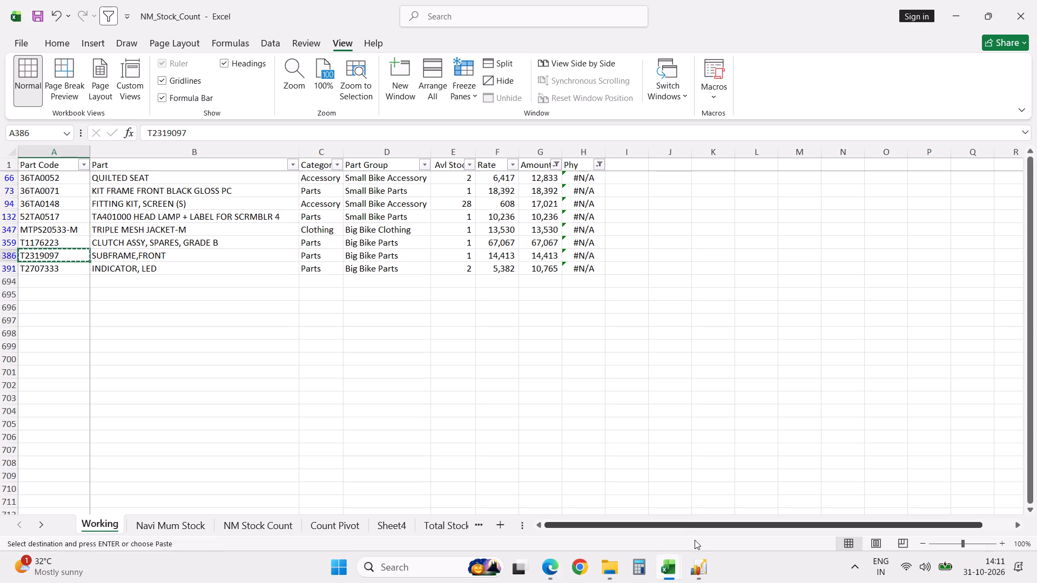
left_click(698, 565)
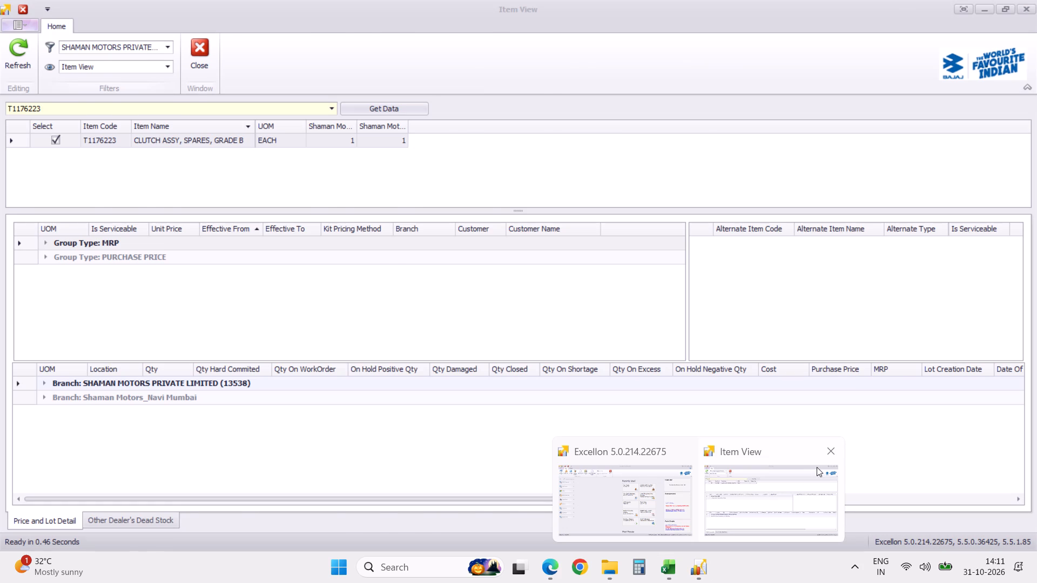
left_click(832, 454)
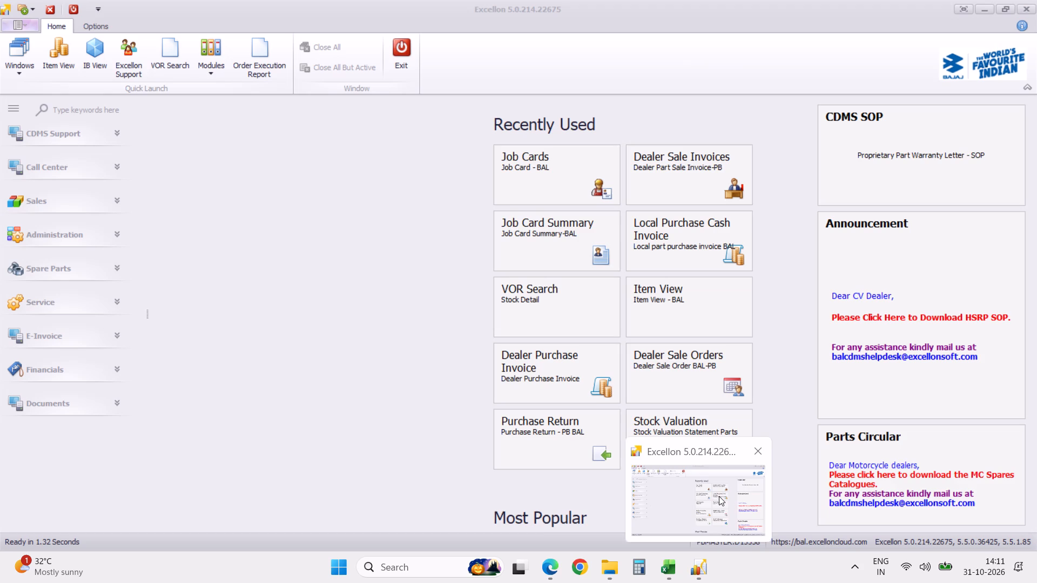
left_click(719, 496)
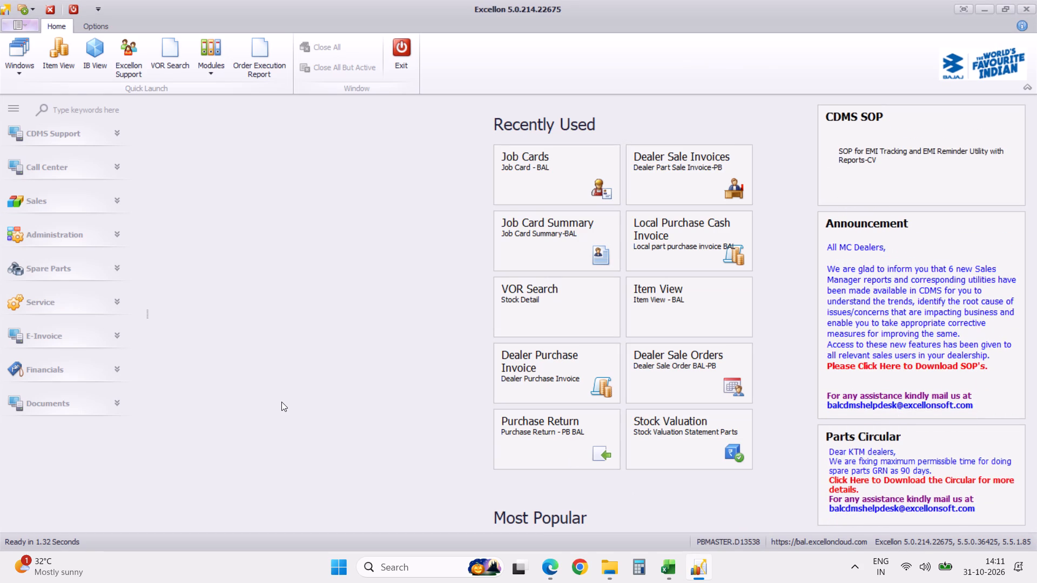
left_click(90, 108)
type("ledger")
left_click(89, 195)
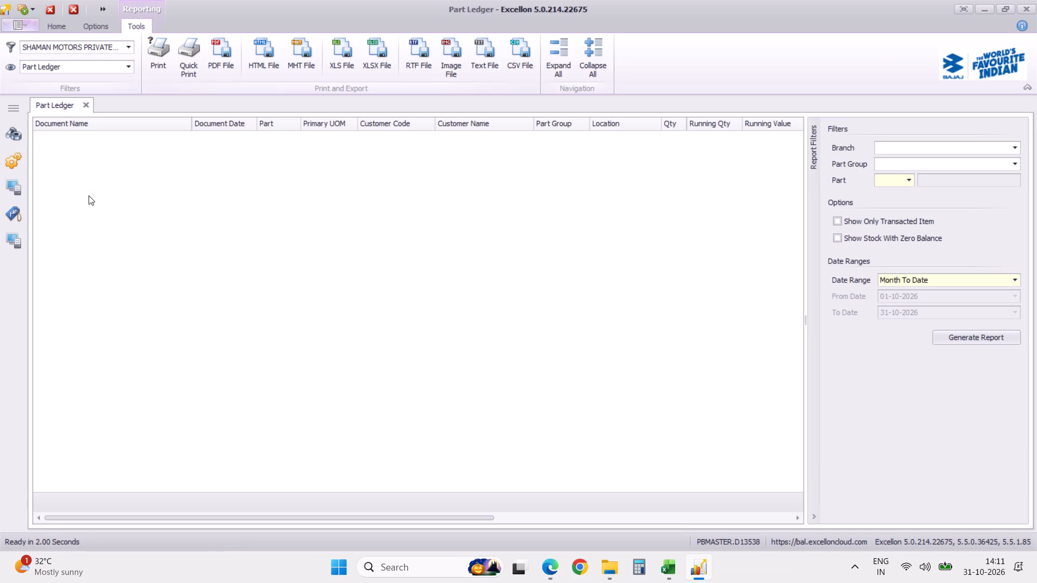
left_click(881, 182)
key("ctrl+v")
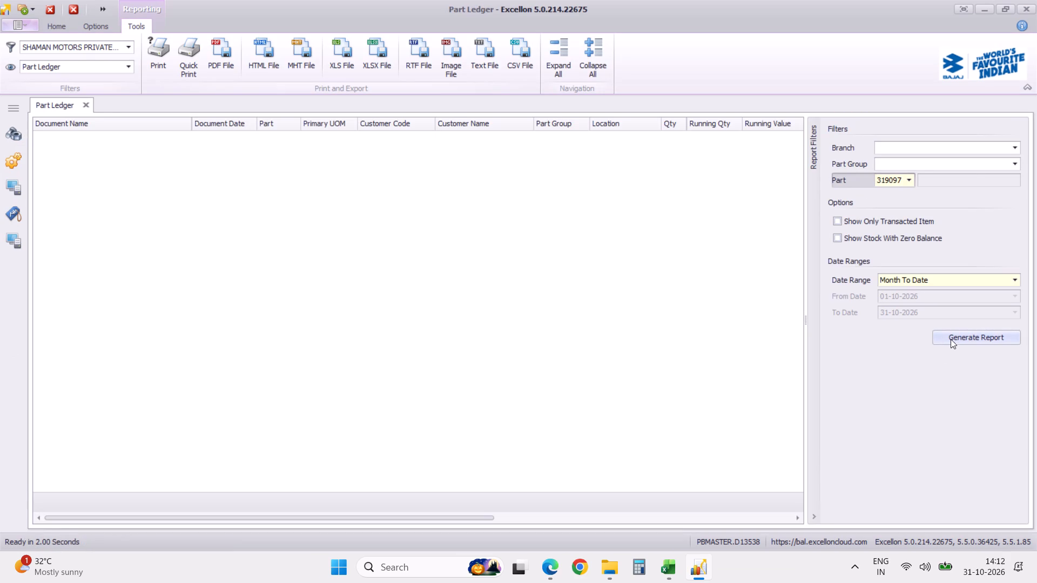
left_click(951, 336)
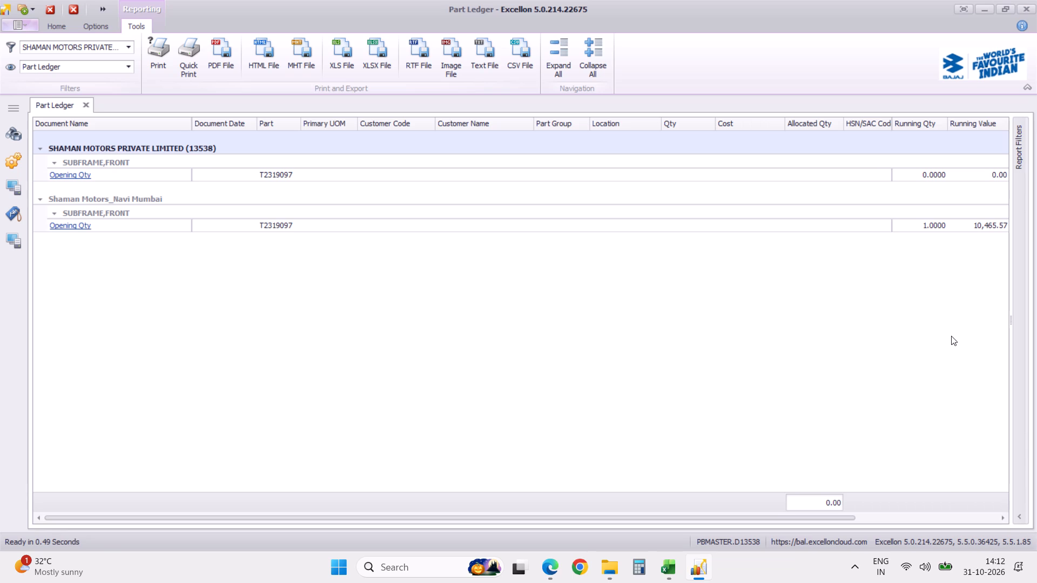
Copy part code 36TA0071 from the Working sheet and generate its month-to-date Part Ledger in Excellon.
key("alt+Tab")
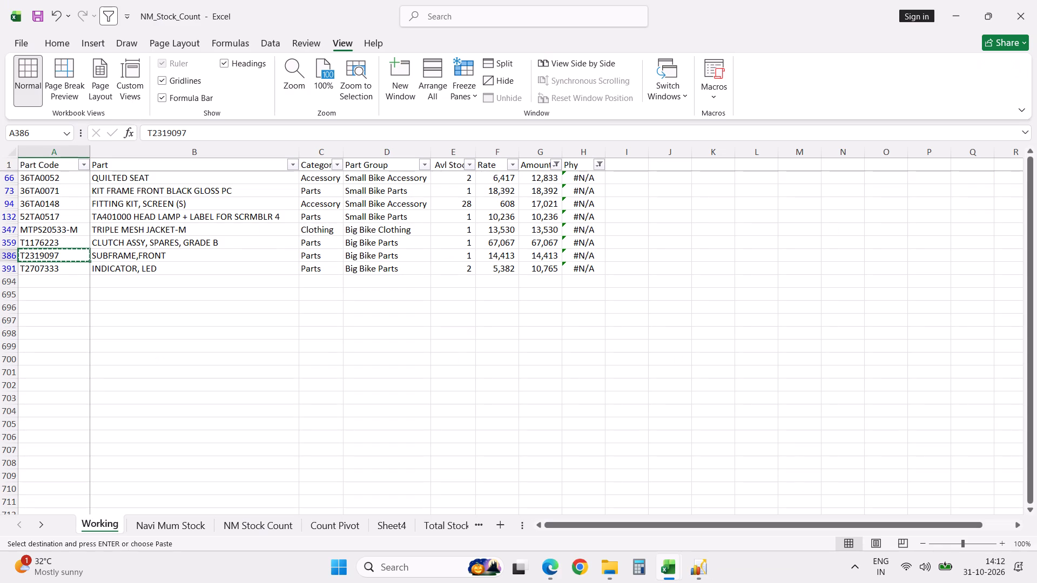
left_click(45, 190)
key("ctrl+c")
key("alt+Tab")
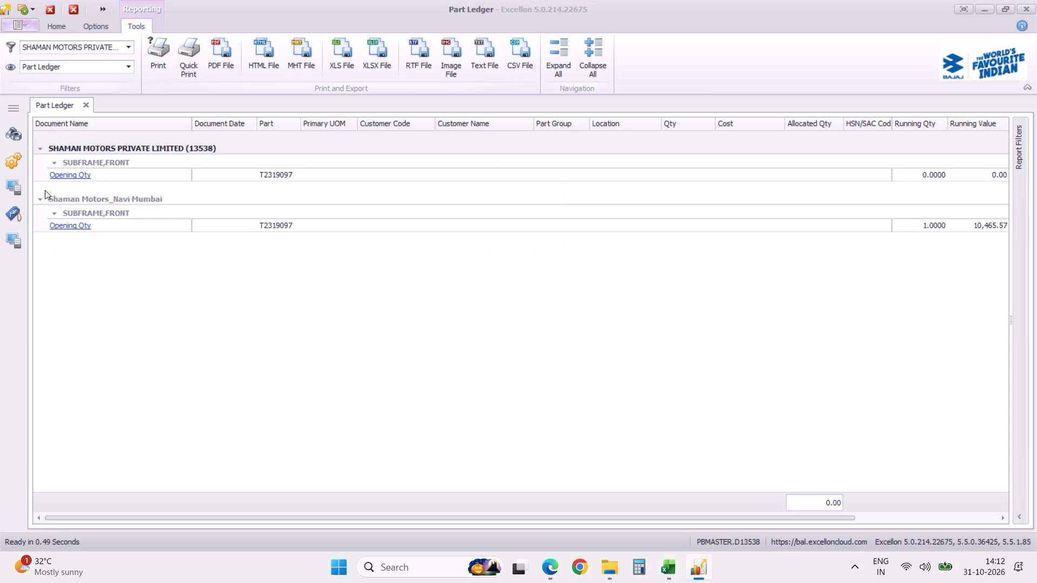
left_click(1022, 517)
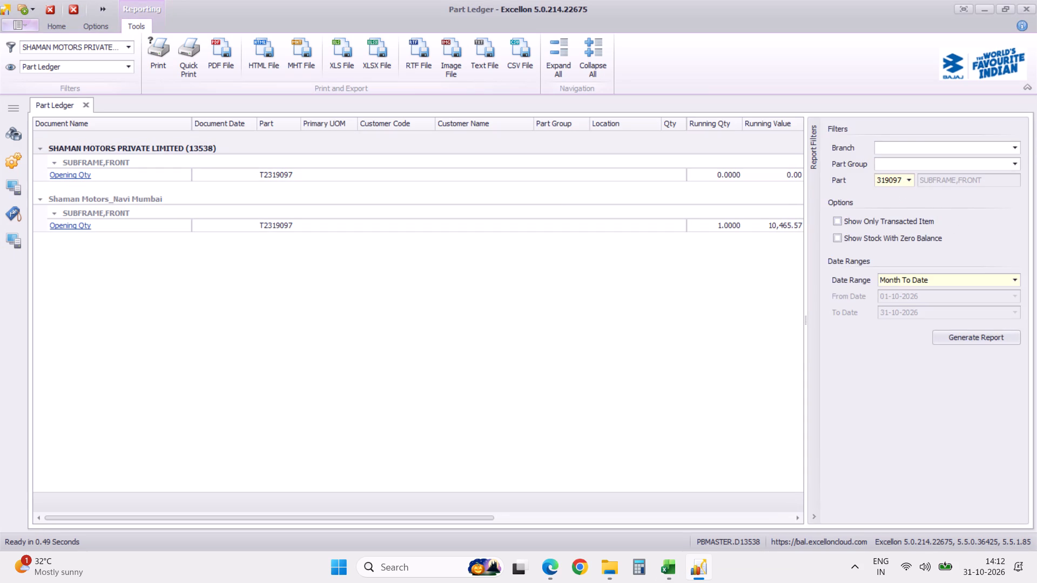
double_click(888, 180)
key("ctrl+v")
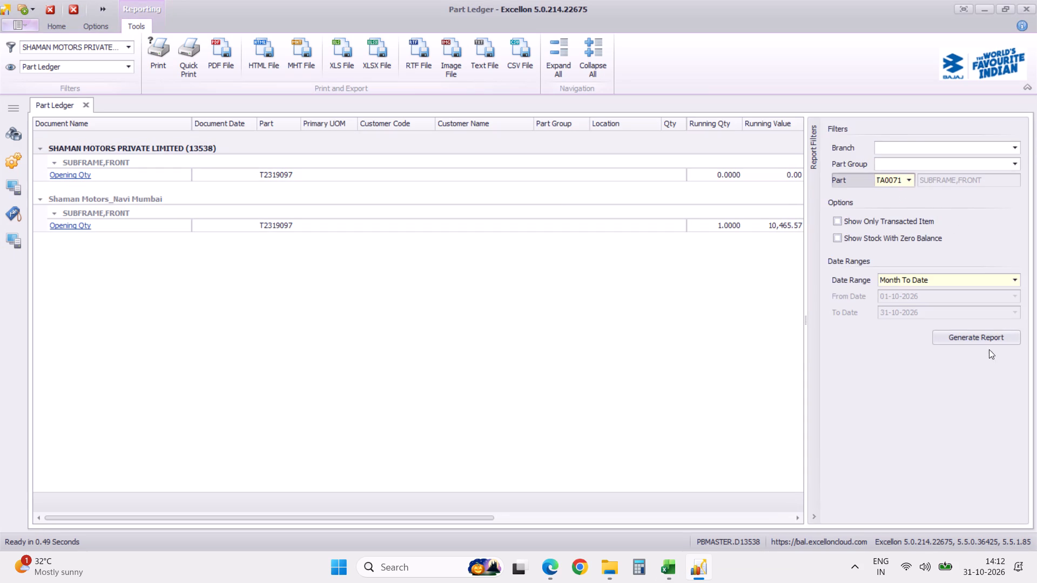
left_click(987, 341)
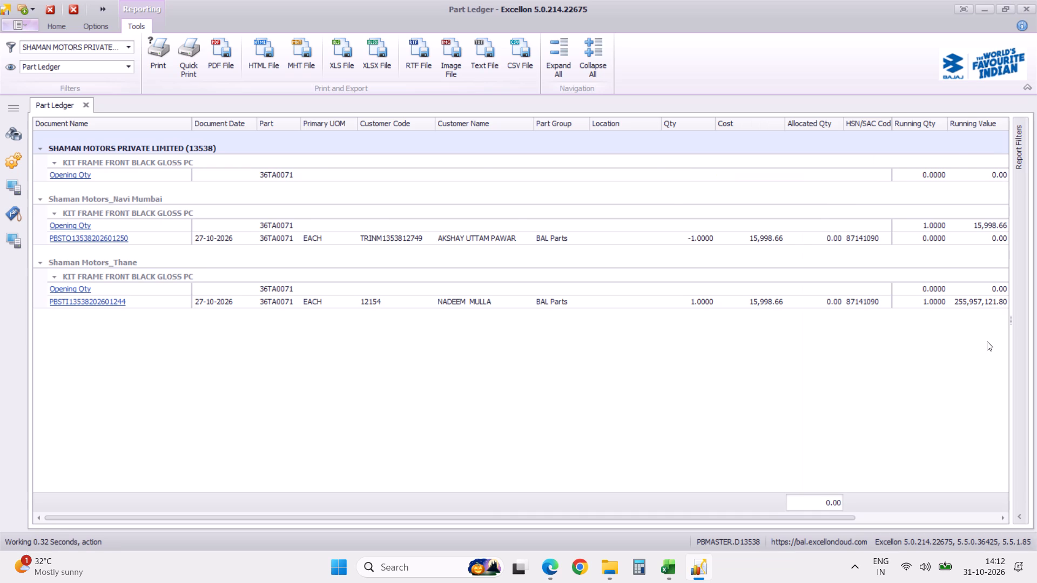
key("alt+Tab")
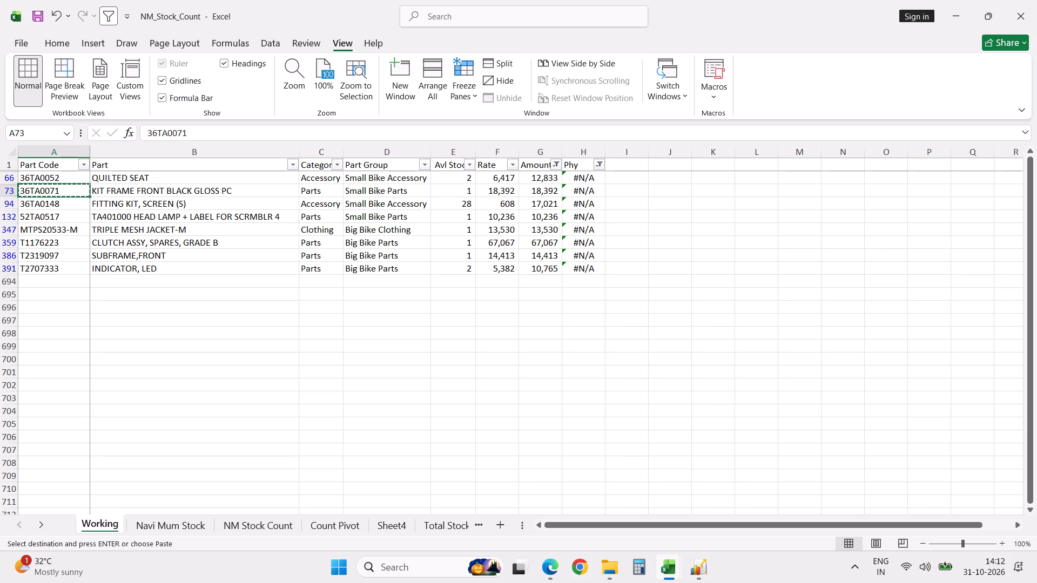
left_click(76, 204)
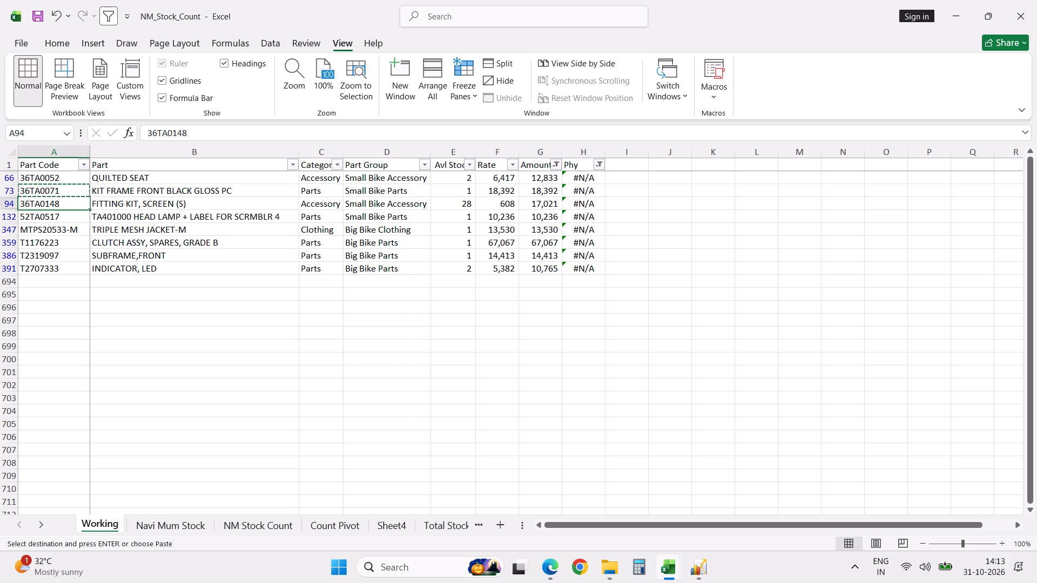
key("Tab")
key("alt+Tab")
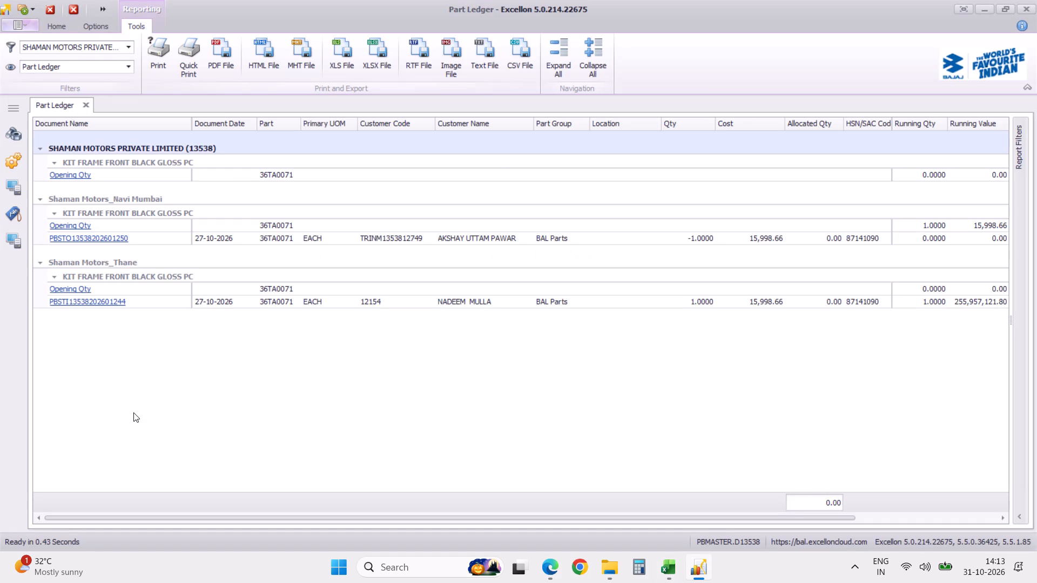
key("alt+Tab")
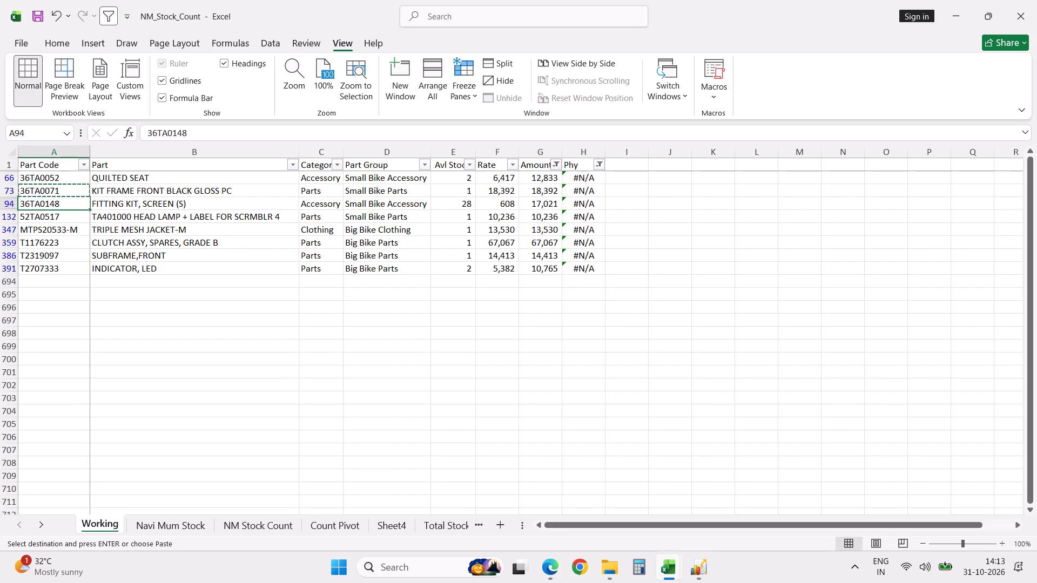
Reset the Working sheet's Amount filter to include all amounts.
left_click(556, 168)
left_click(444, 339)
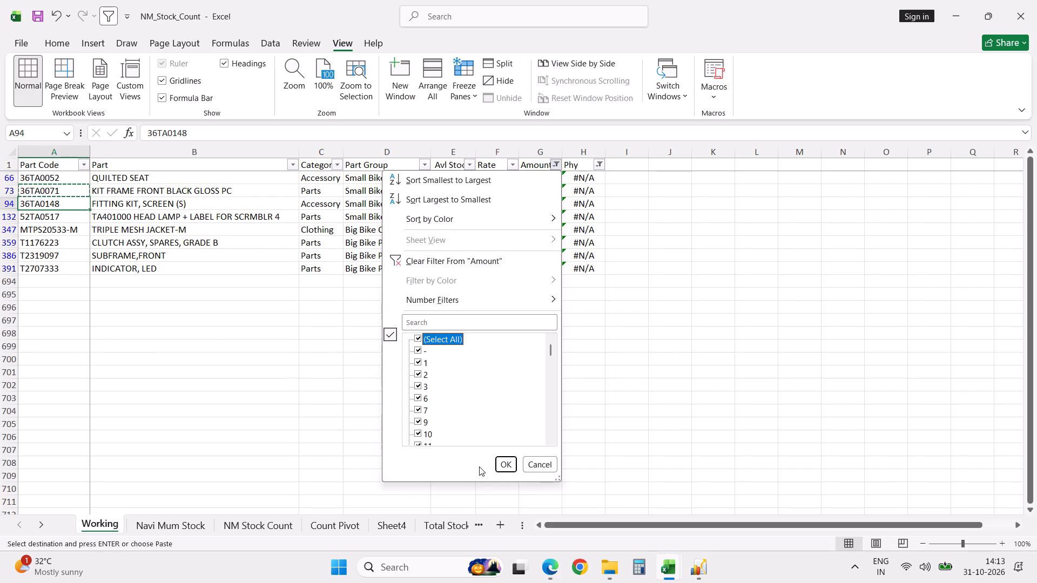
left_click(502, 466)
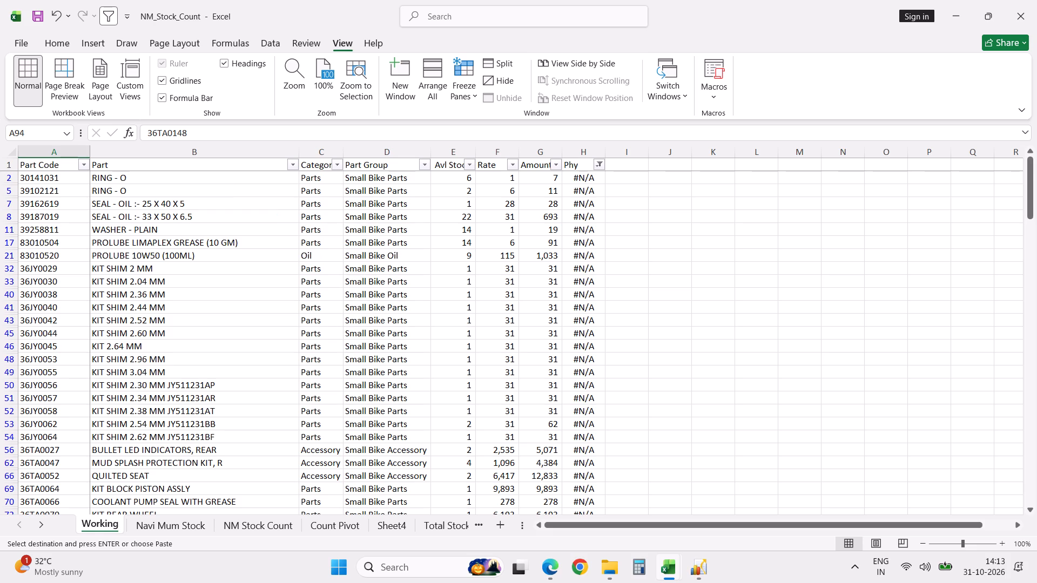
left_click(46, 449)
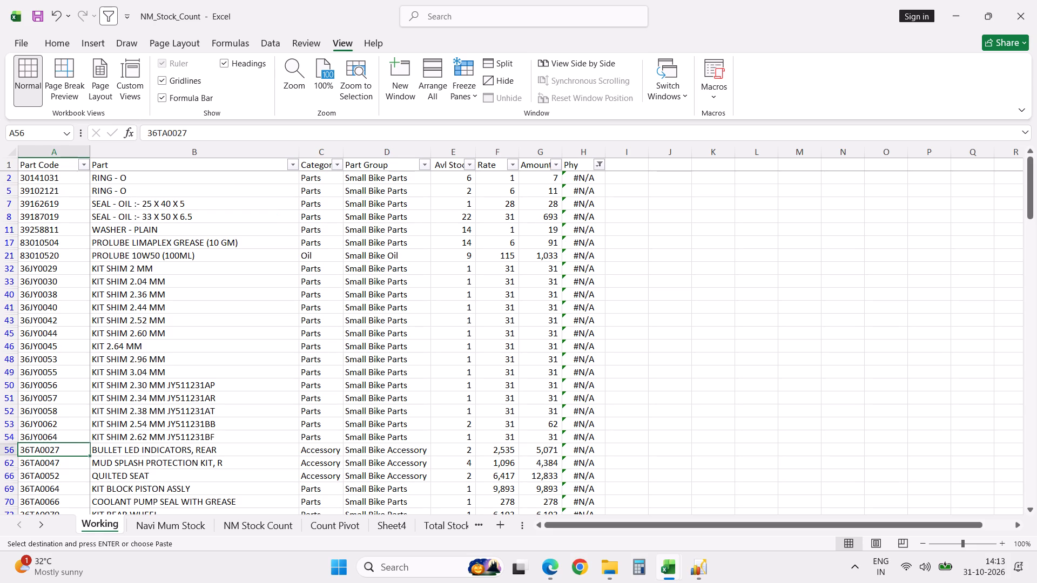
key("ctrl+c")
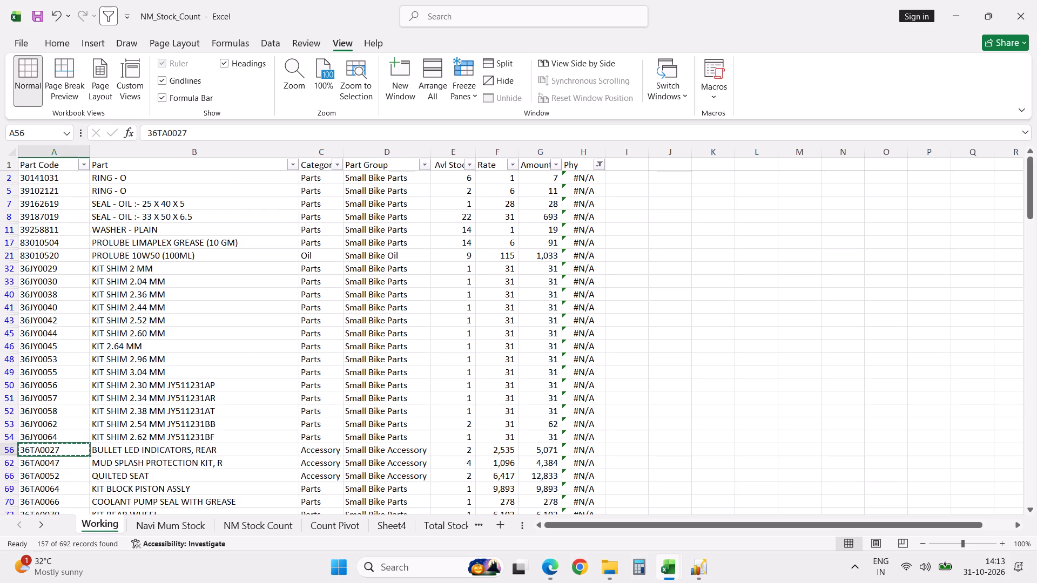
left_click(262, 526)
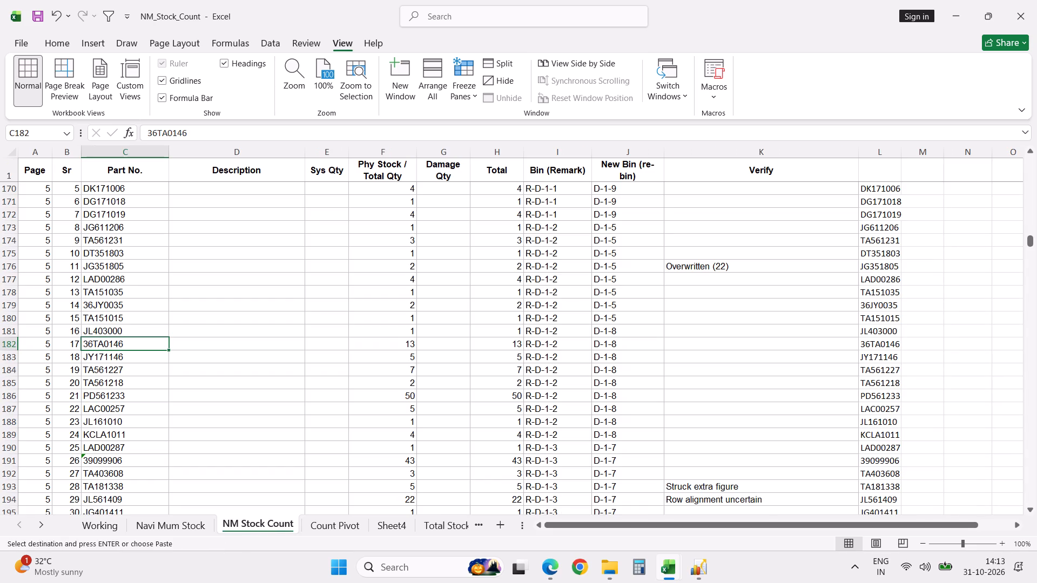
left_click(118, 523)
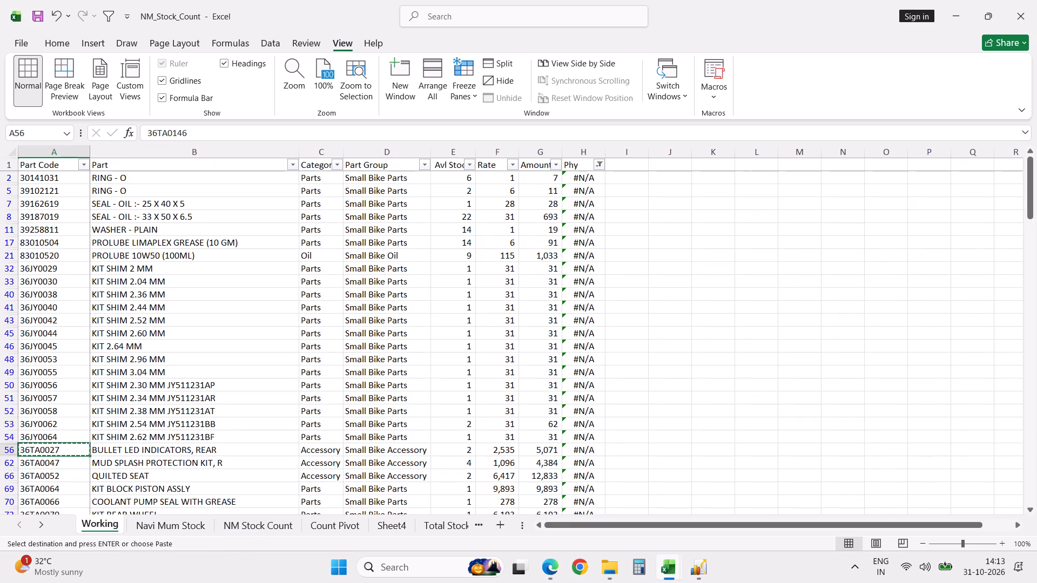
Filter the Working sheet's Phy column to include every physical count except #N/A.
left_click(600, 165)
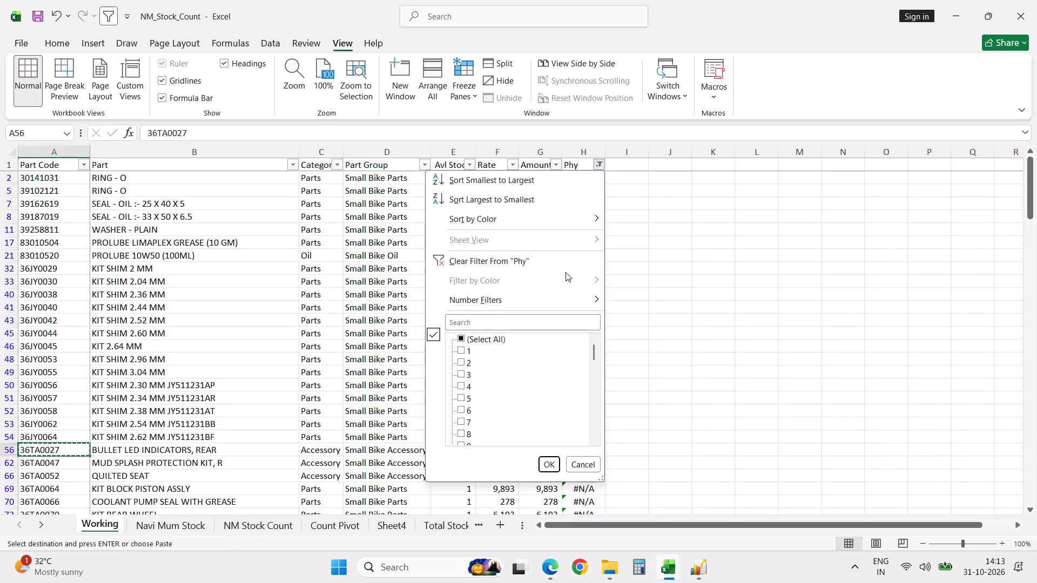
left_click(493, 337)
left_click(493, 337)
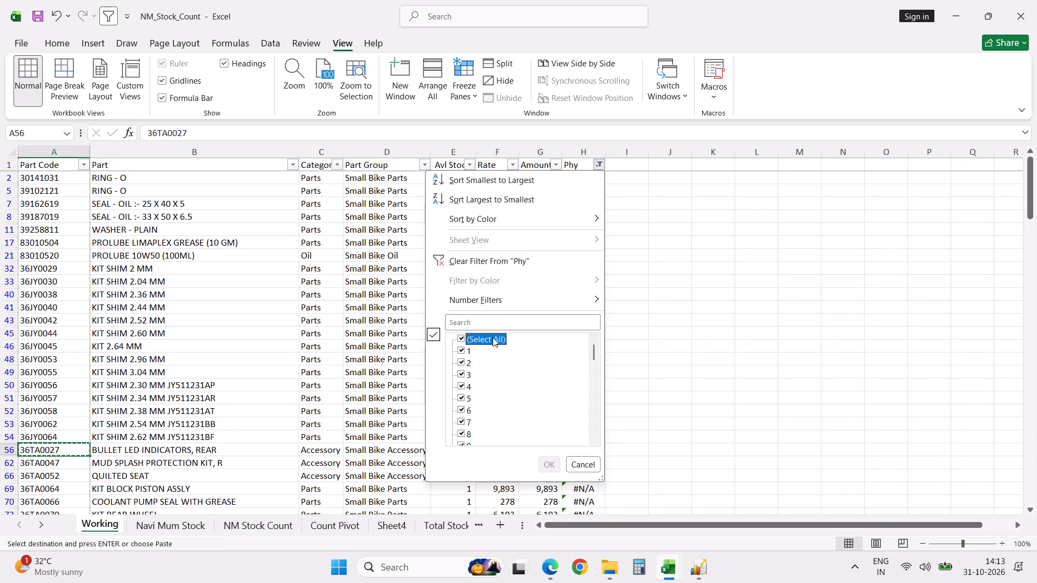
left_click_drag(595, 351, 596, 428)
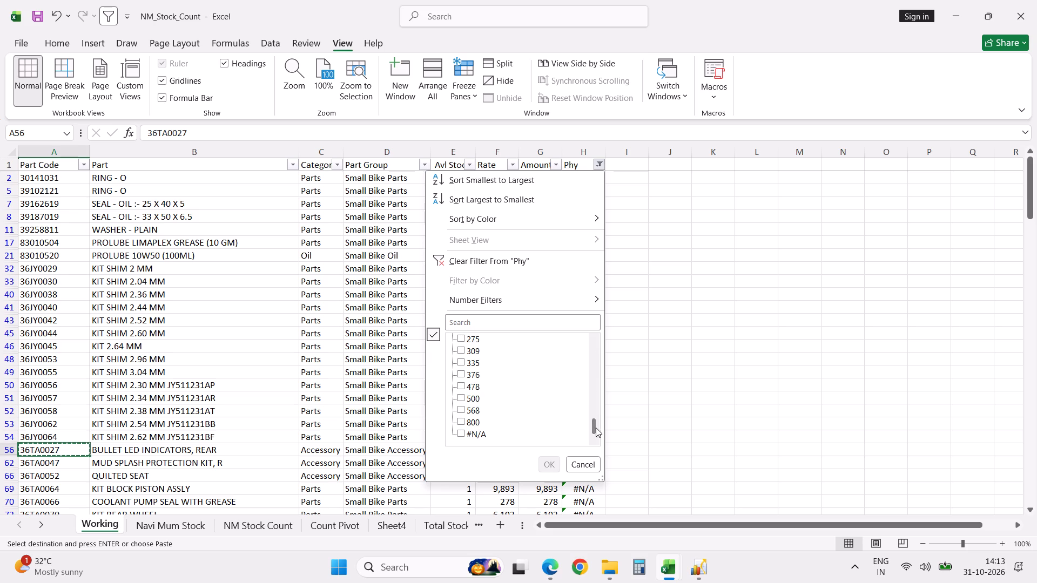
left_click_drag(596, 428, 596, 432)
left_click(594, 349)
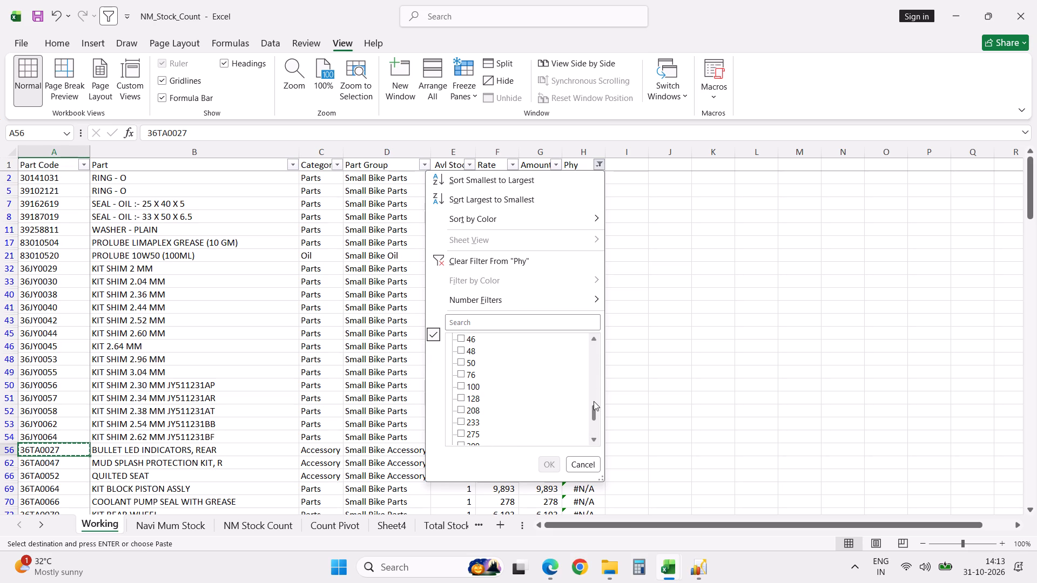
left_click_drag(594, 408, 593, 338)
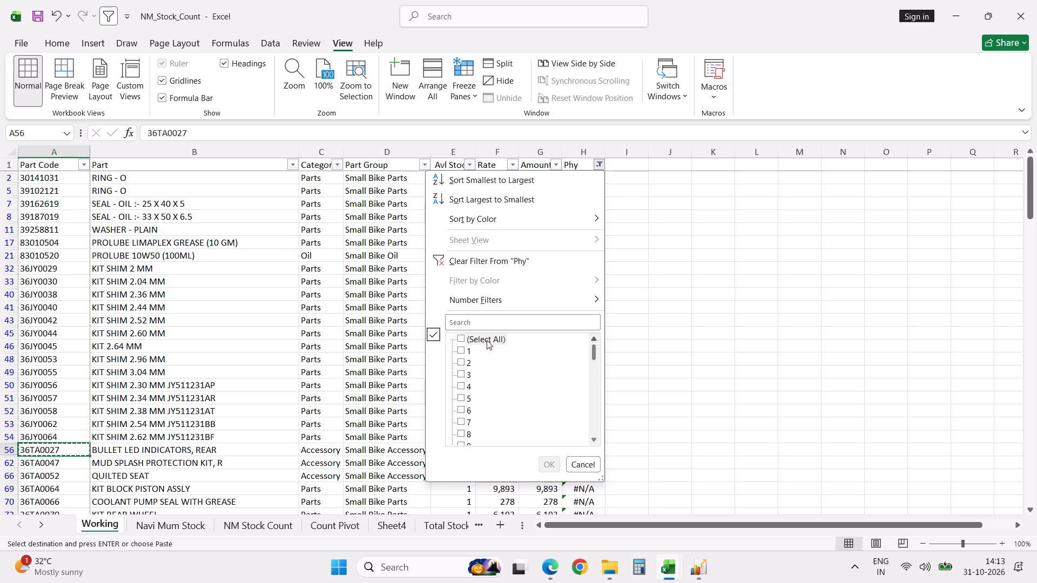
left_click(487, 340)
left_click_drag(595, 357, 596, 434)
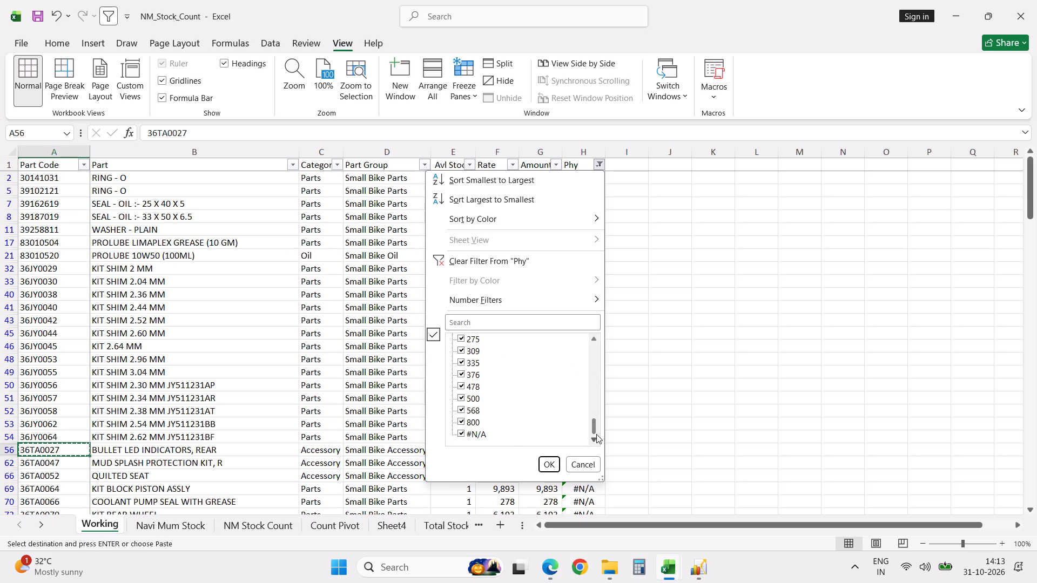
left_click(462, 436)
left_click(552, 469)
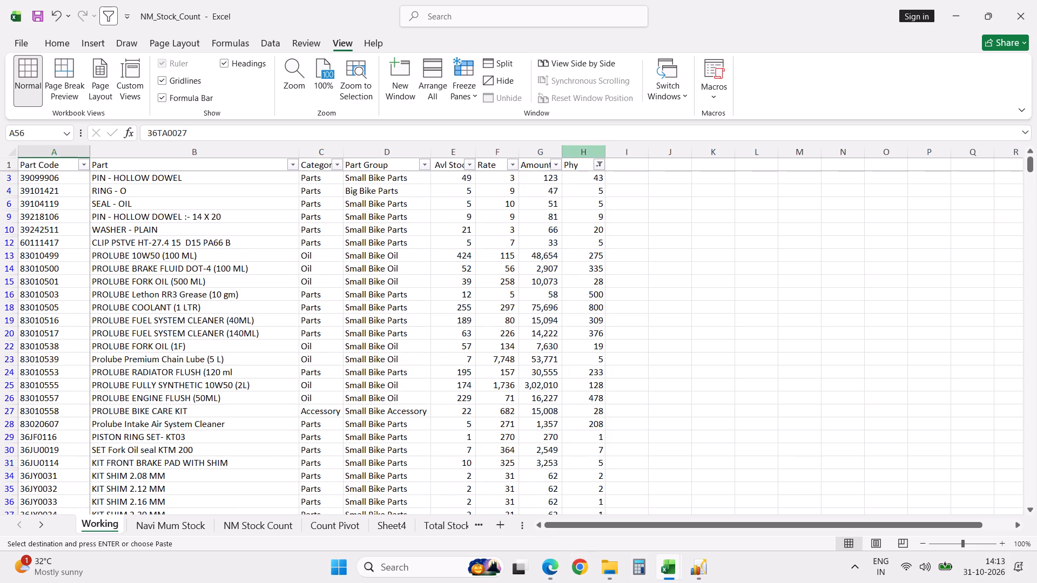
Select the filtered Phy column on the Working sheet to check its total.
left_click(585, 153)
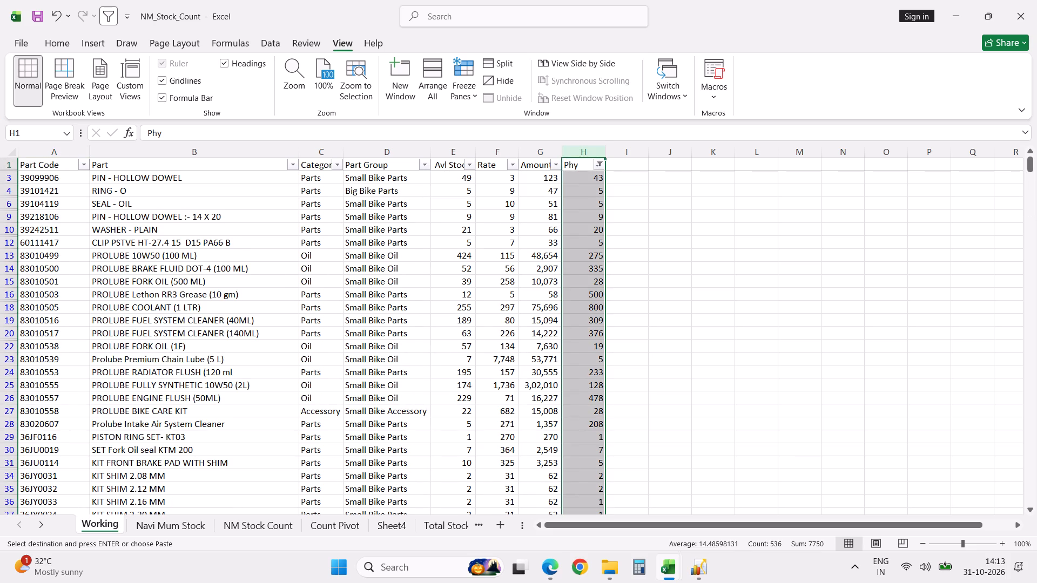
Copy part code 36JY0051 from the Count Pivot sheet and search for it in the Total Stock sheet.
left_click(348, 520)
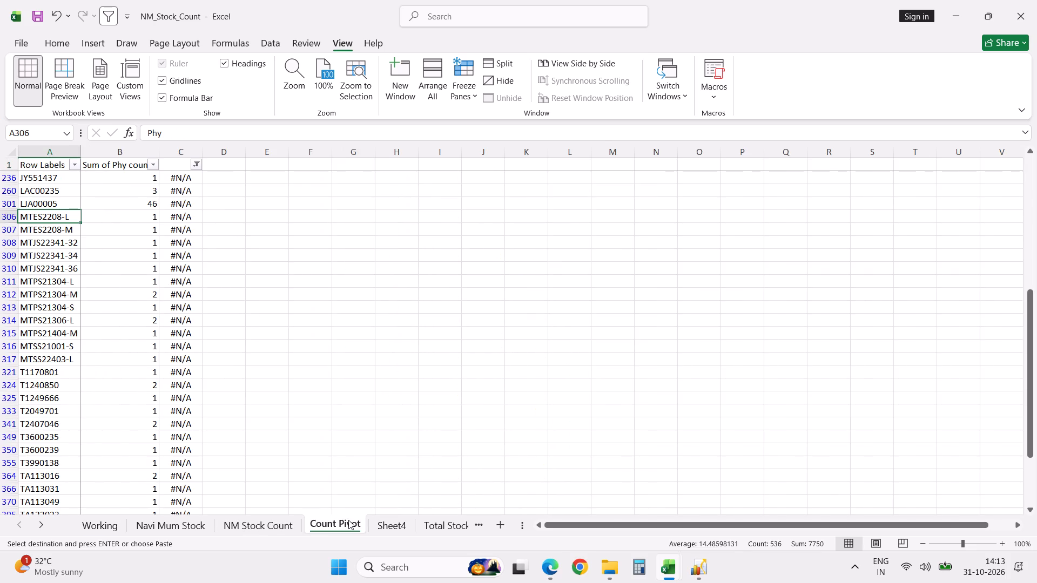
scroll(341, 398, "down", 7)
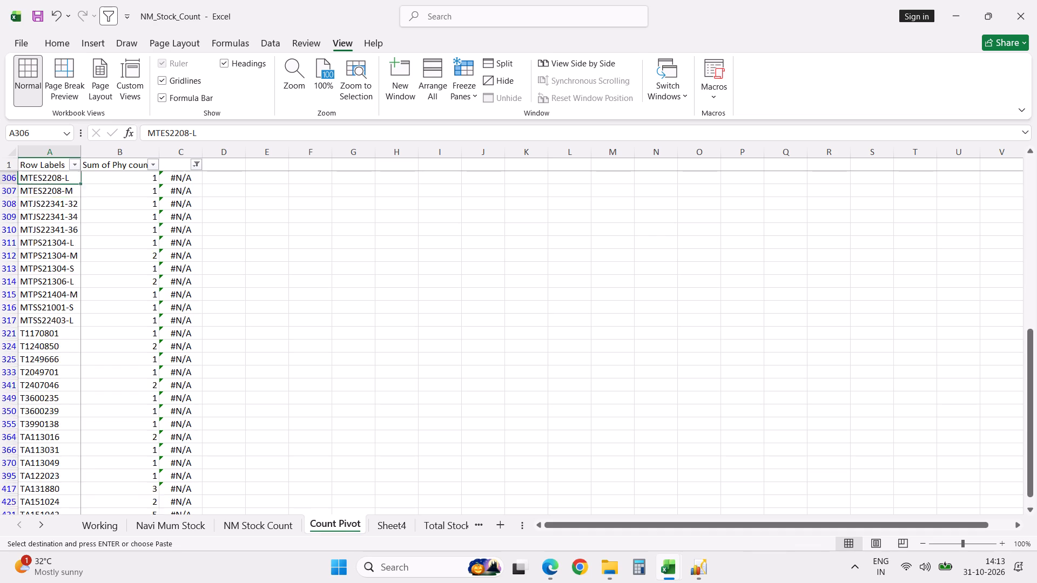
scroll(341, 398, "down", 10)
scroll(341, 398, "up", 20)
scroll(341, 398, "up", 3)
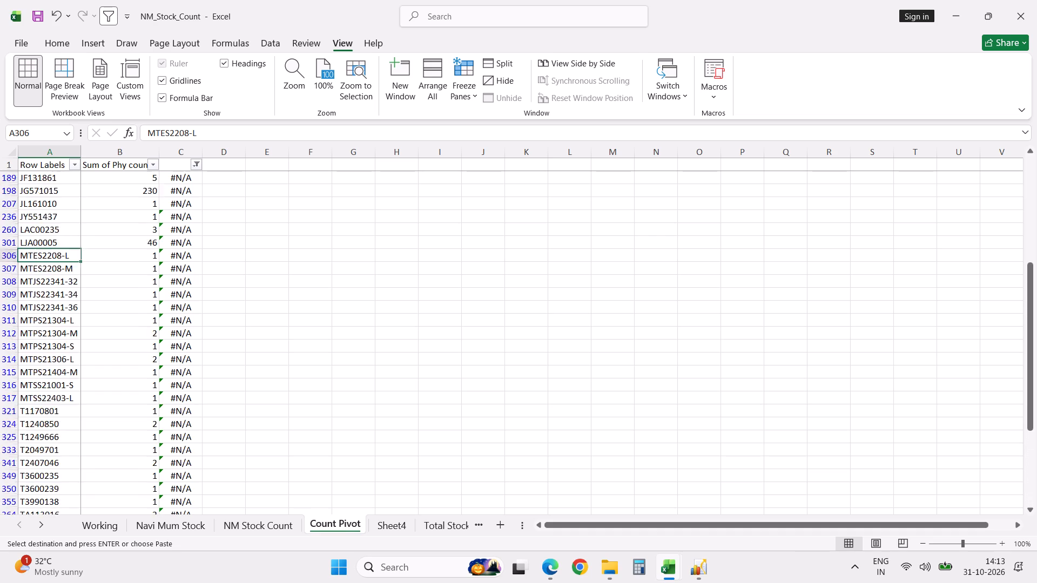
scroll(341, 398, "up", 20)
scroll(341, 398, "up", 20)
scroll(341, 398, "up", 17)
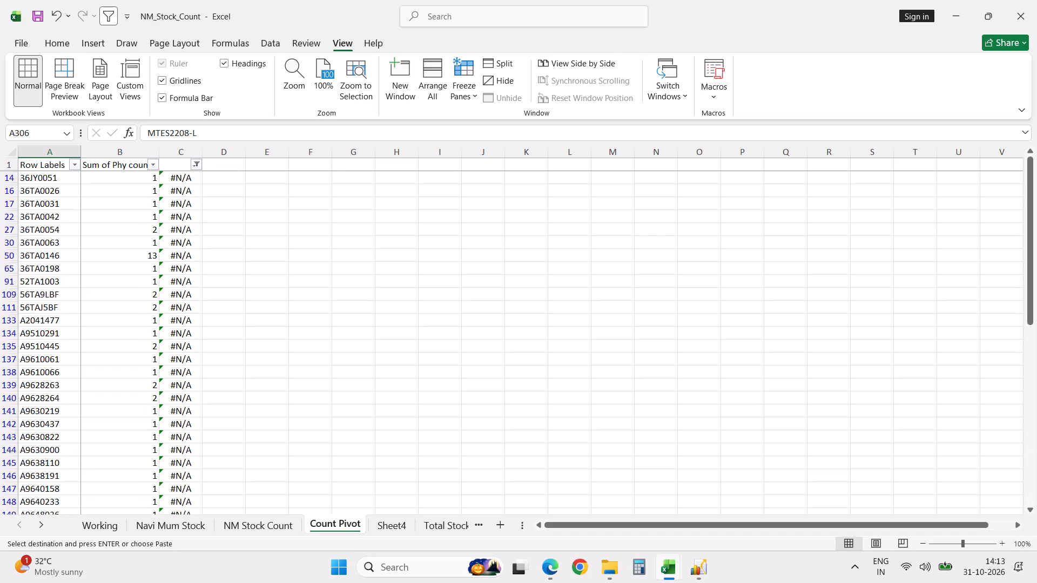
scroll(341, 398, "up", 20)
scroll(341, 398, "up", 9)
left_click(61, 180)
key("ctrl+c")
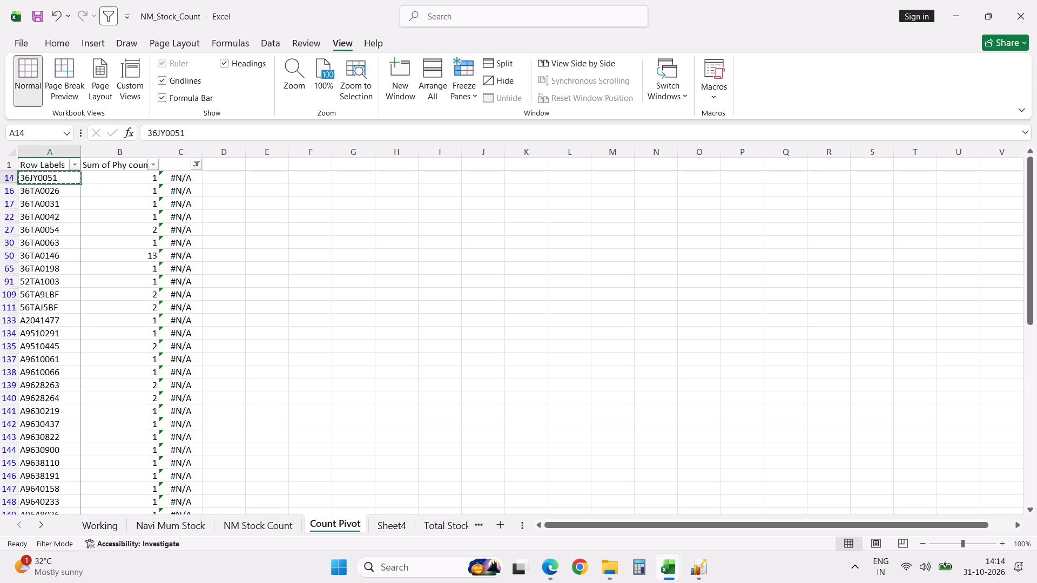
left_click(446, 530)
left_click(403, 367)
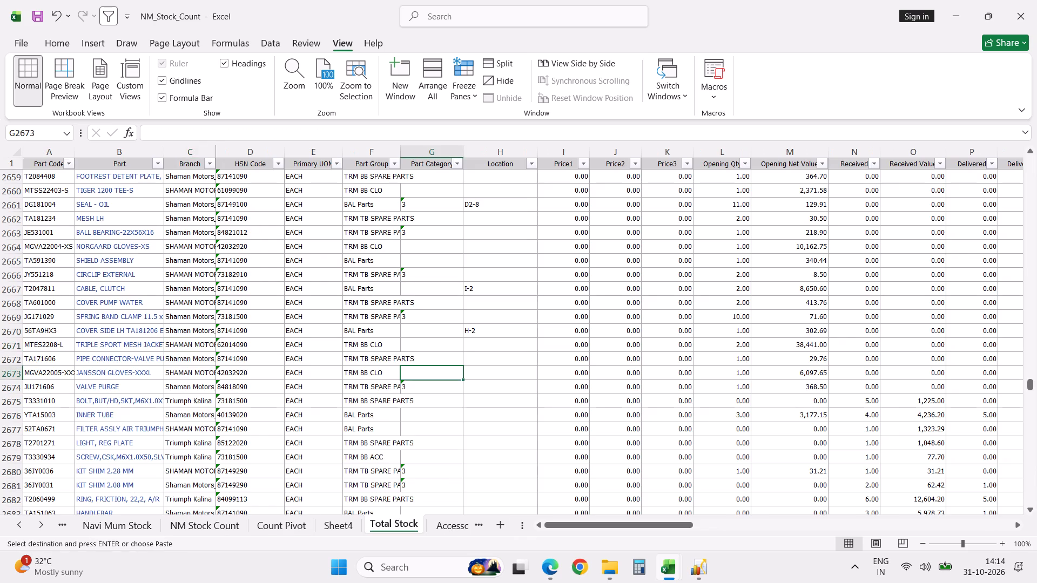
key("ctrl+f")
key("ctrl+v")
key("Return")
key("Return")
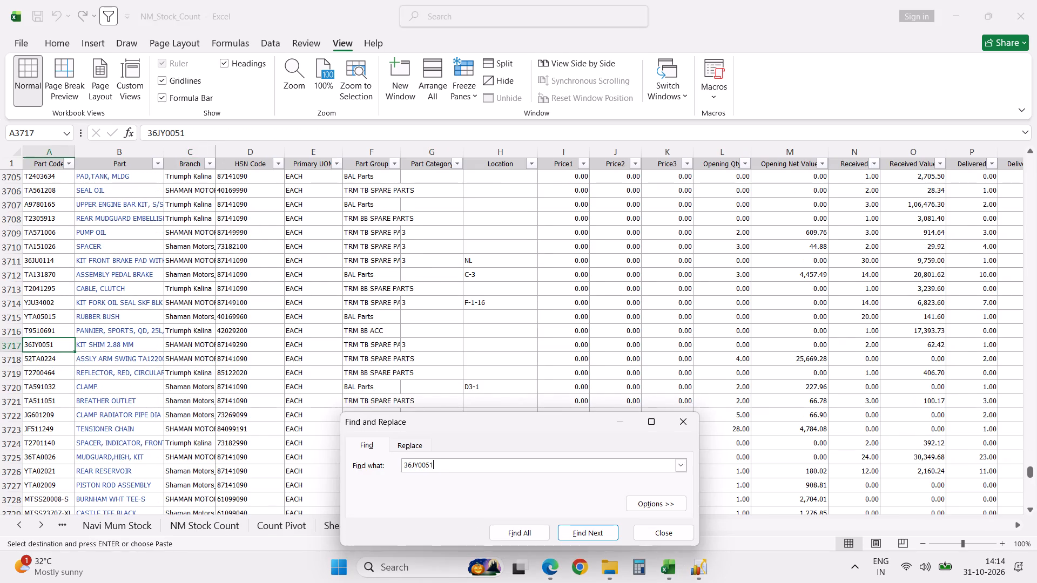
key("Return")
key("Escape")
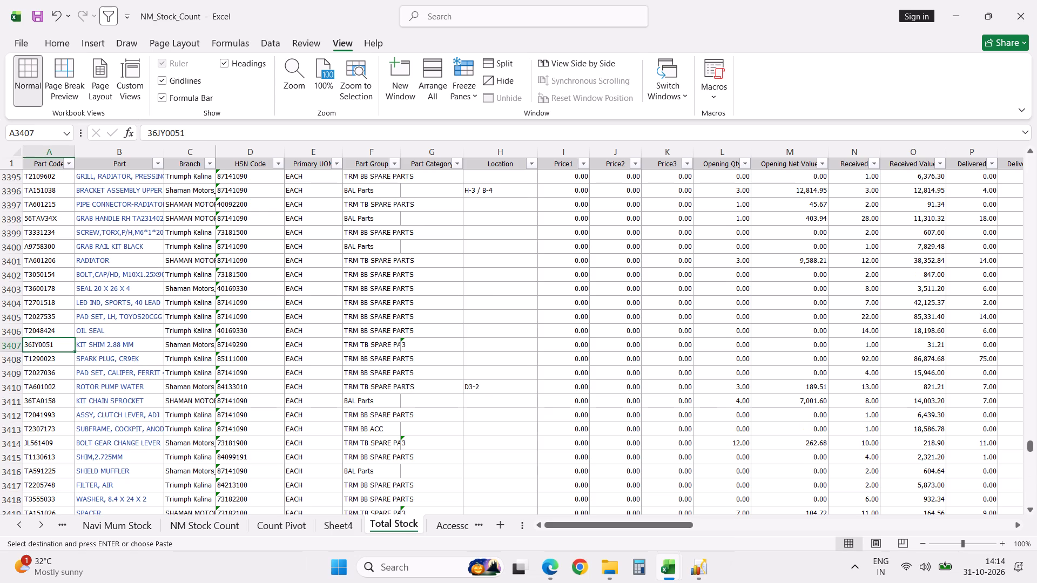
Filter the Total Stock sheet's Part Code column to 36JY0051.
key("ctrl+Up")
key("Down")
key("Up")
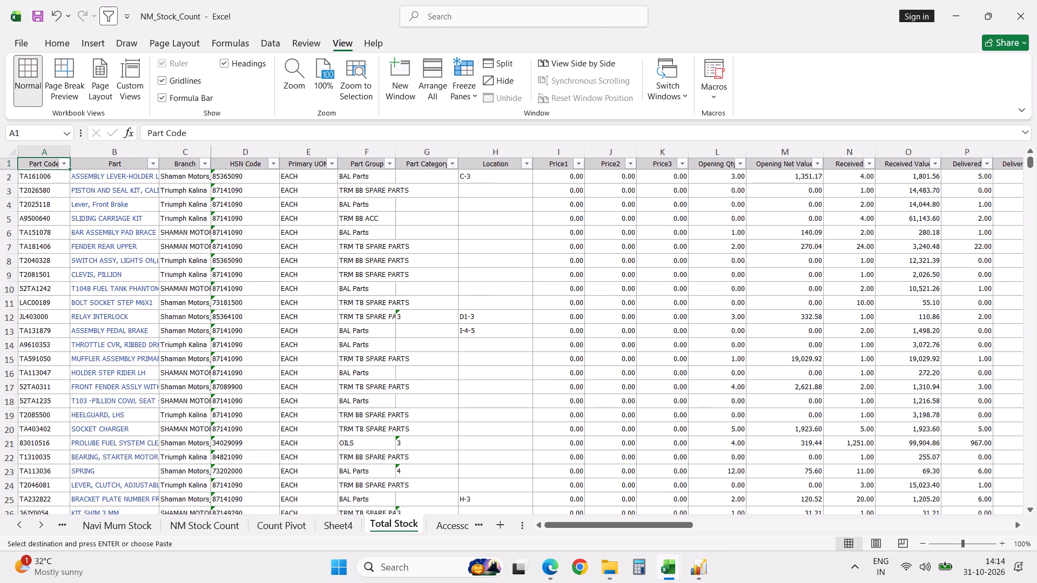
key("d")
key("Escape")
left_click(65, 164)
left_click(78, 328)
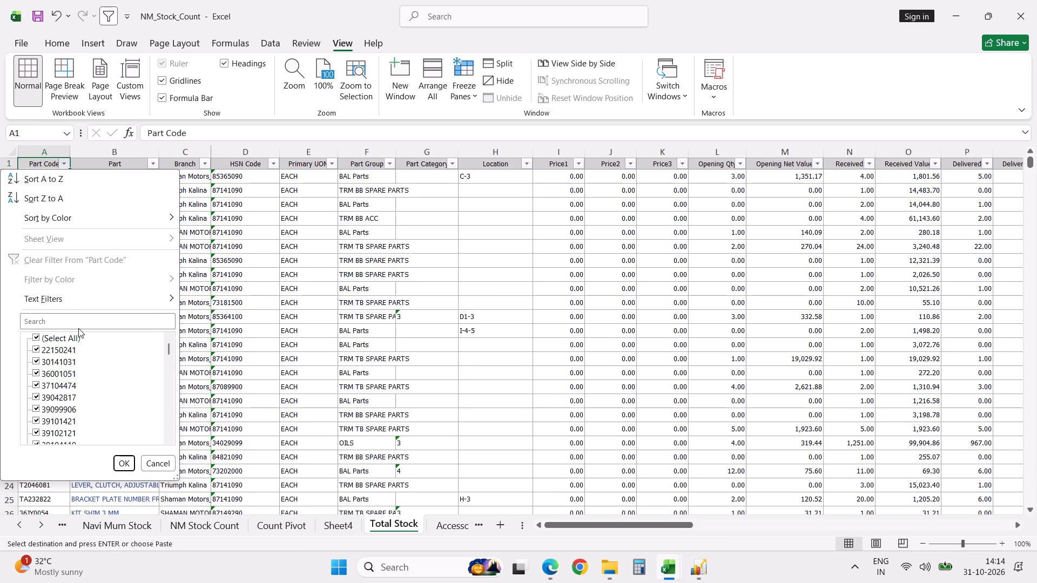
left_click(80, 326)
left_click(85, 315)
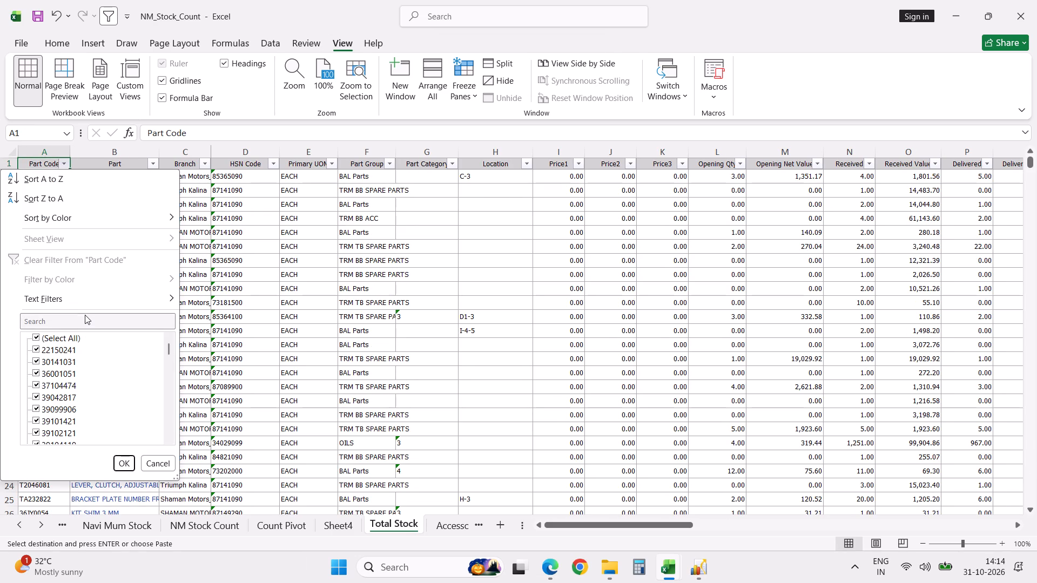
left_click(85, 320)
key("ctrl+v")
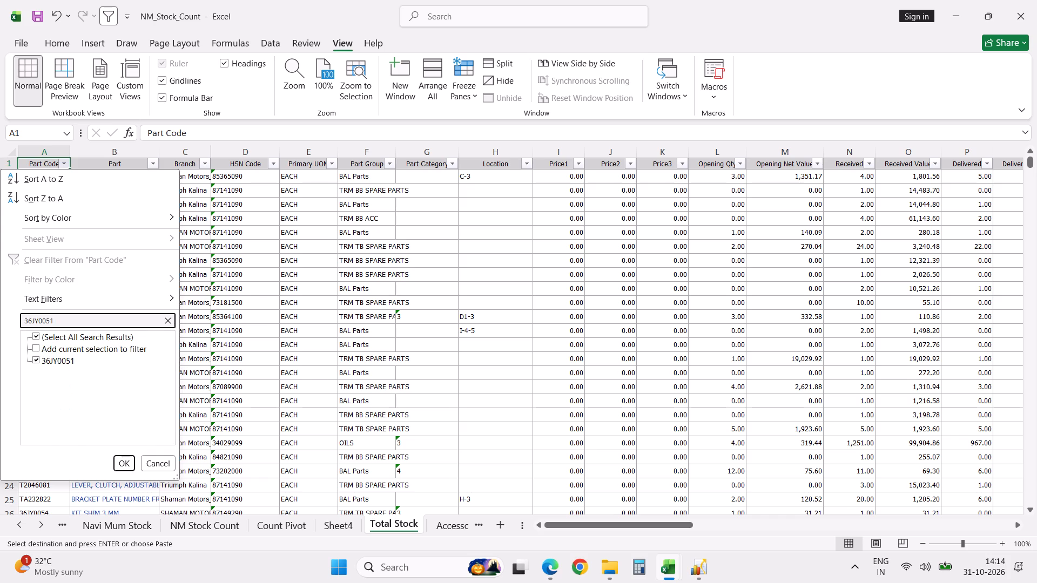
key("Return")
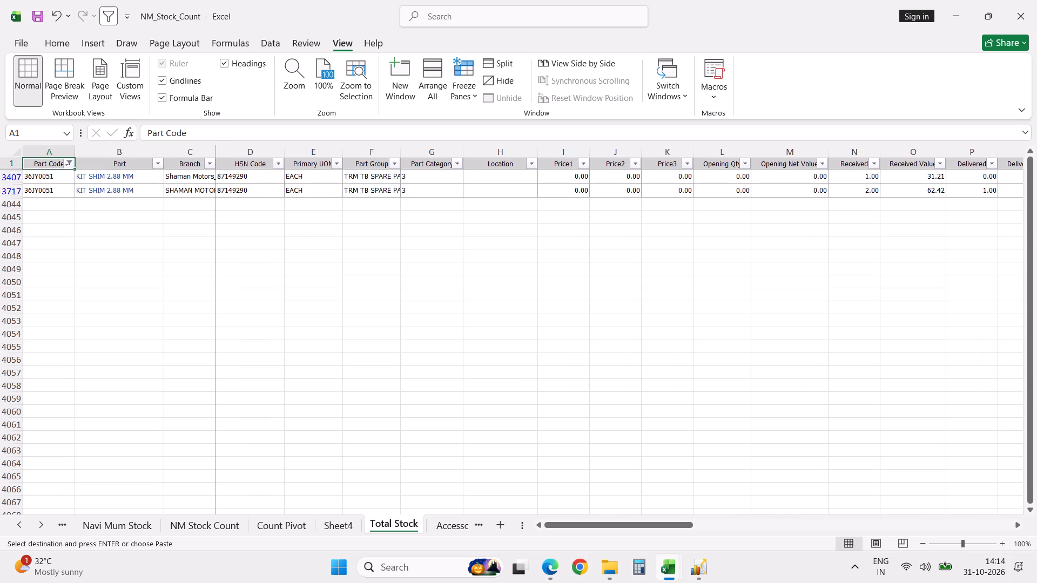
Examine the branch, stock movement and Available columns for part 36JY0051 in the Total Stock sheet.
key("Down")
key("Right")
key("Right")
key("Down")
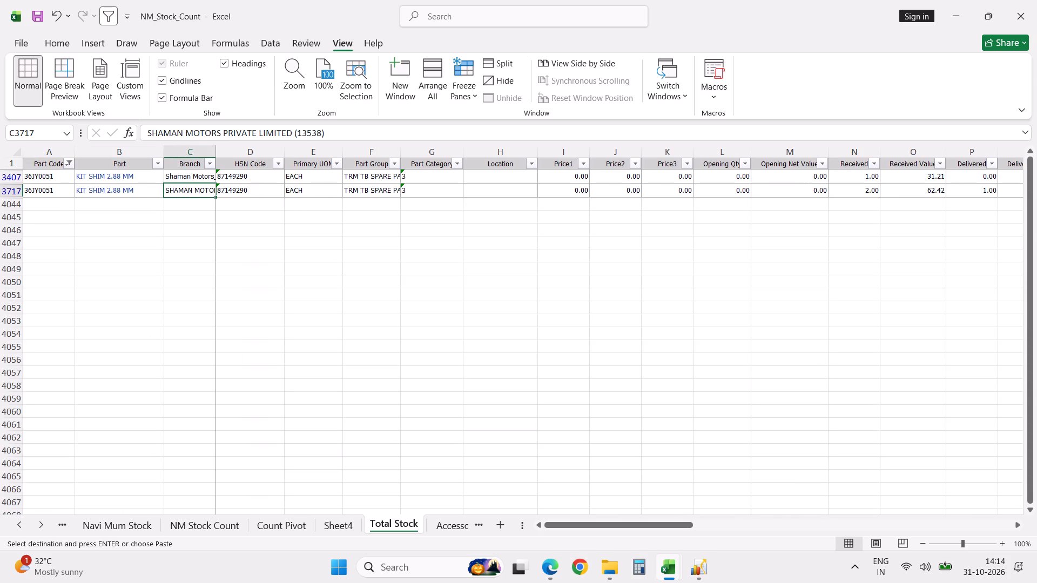
key("Up")
key("Up")
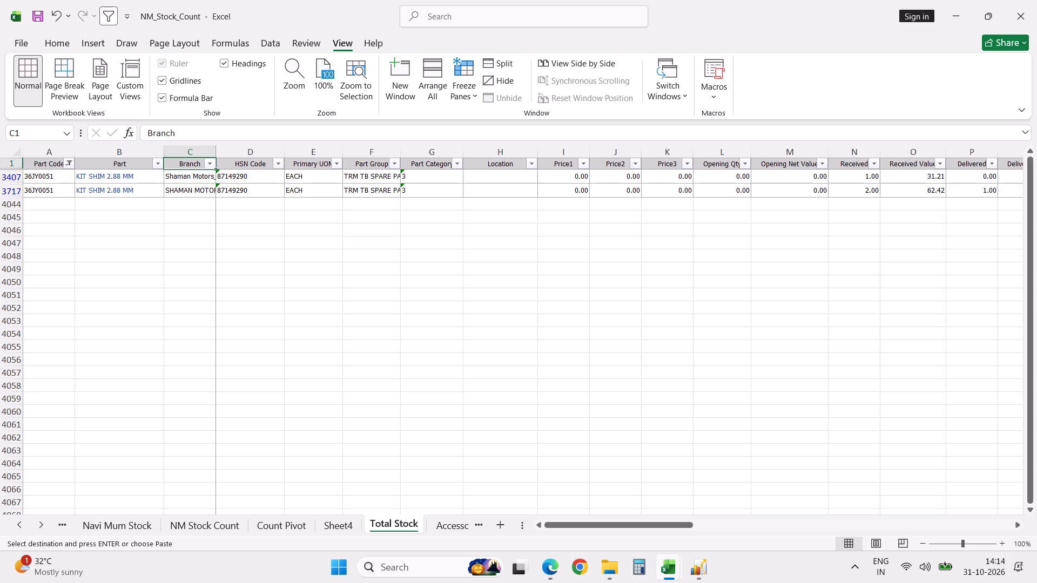
key("Right")
key("Right")
key("Right")
key("Right")
key("Right")
key("Right")
key("Right")
key("Right")
key("Right")
key("Right")
key("Right")
key("Right")
key("Right")
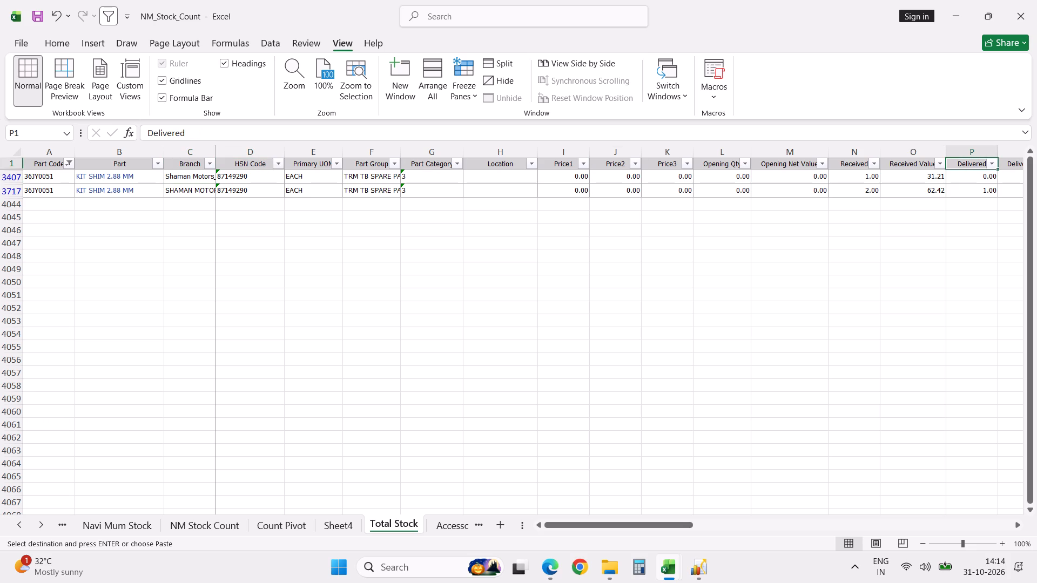
key("Right")
key("Right")
key("Right")
key("Right")
key("Right")
key("Right")
key("Right")
key("Right")
key("Right")
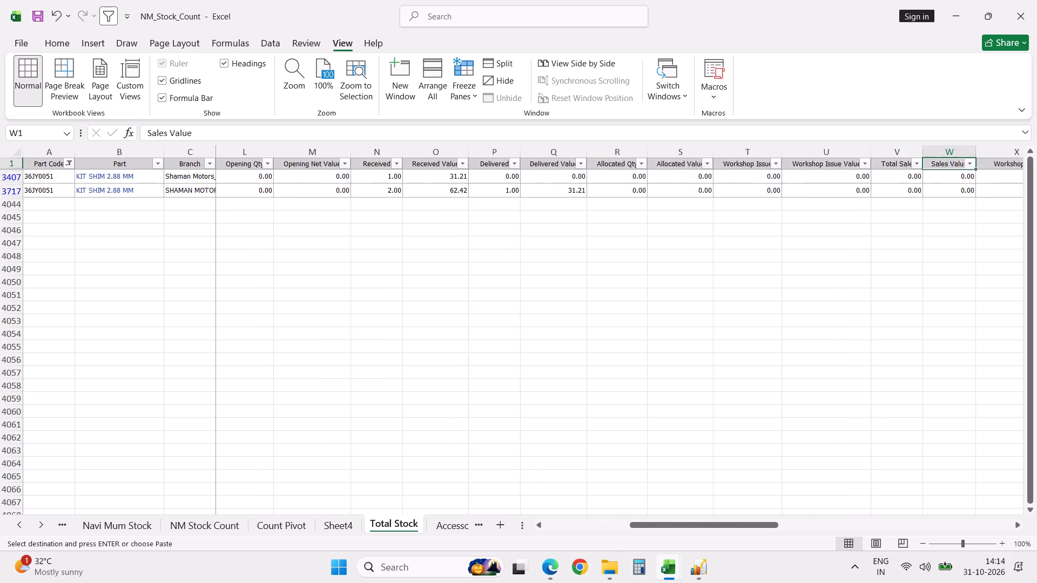
key("Right")
key("Right")
key("Right")
key("Right")
key("Right")
key("Right")
key("Right")
key("Right")
key("Right")
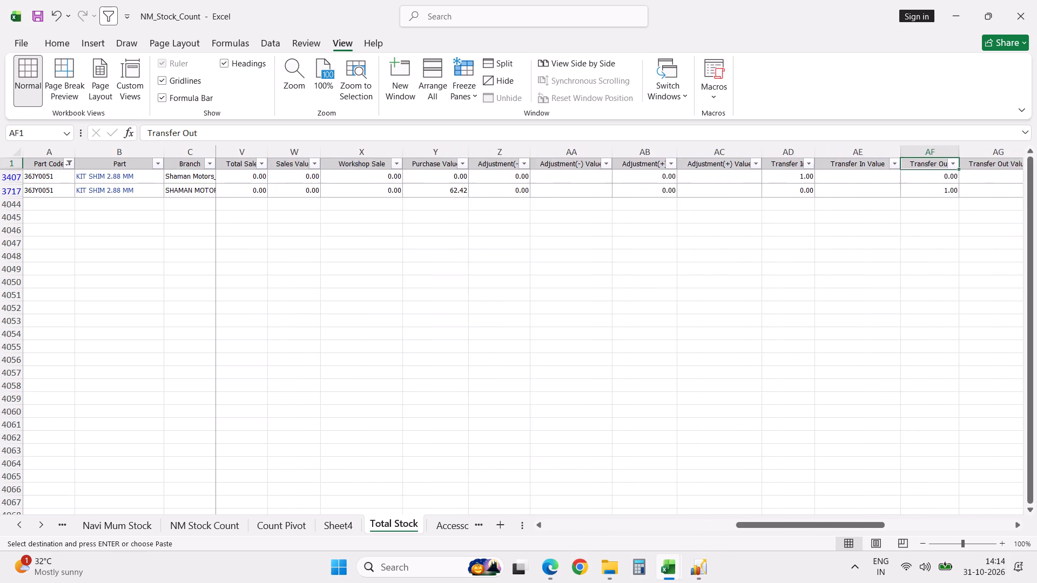
key("Right")
key("Right")
key("Right")
key("Right")
key("Right")
key("Right")
key("Right")
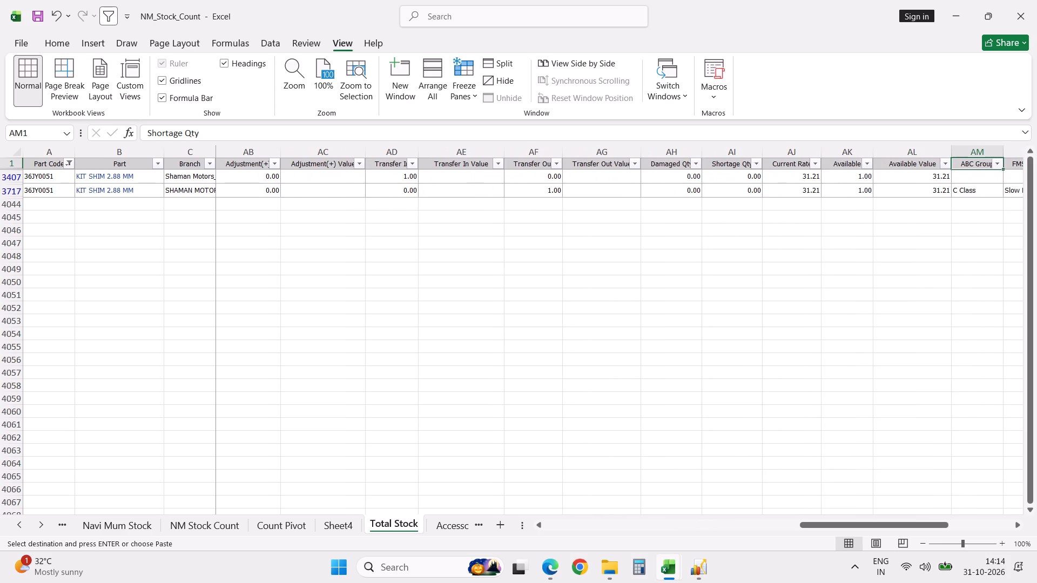
key("Left")
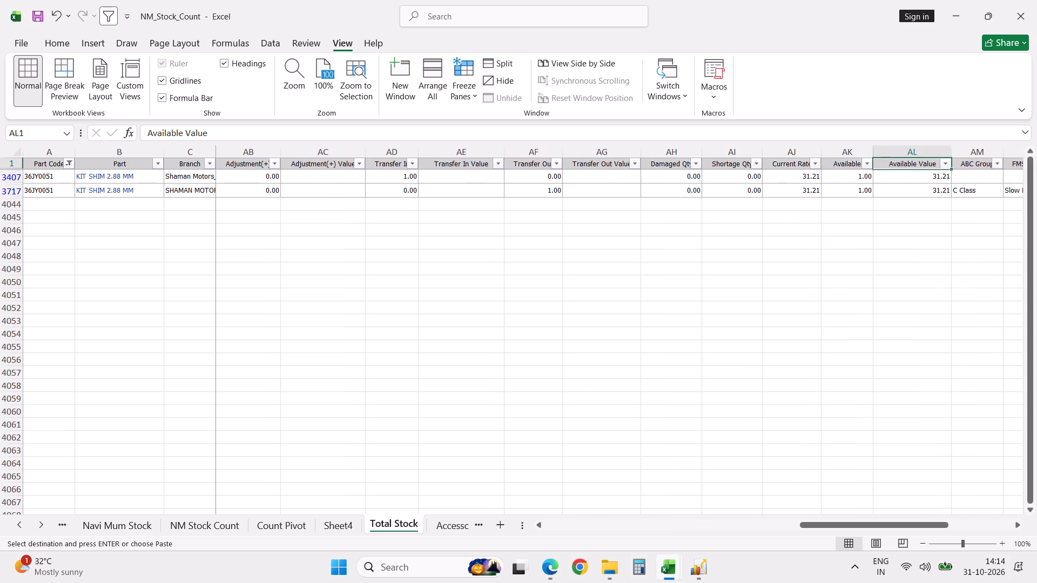
key("Left")
key("Down")
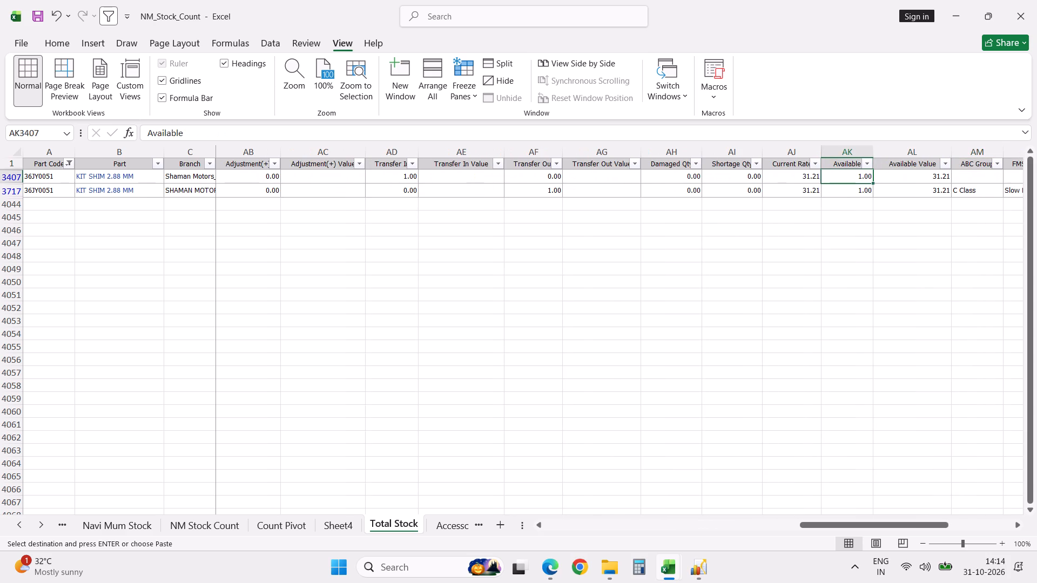
key("alt+Tab")
key("alt+Tab")
Copy part code A9628263 from the Count Pivot sheet and filter Total Stock's Part Code column to it.
left_click(293, 526)
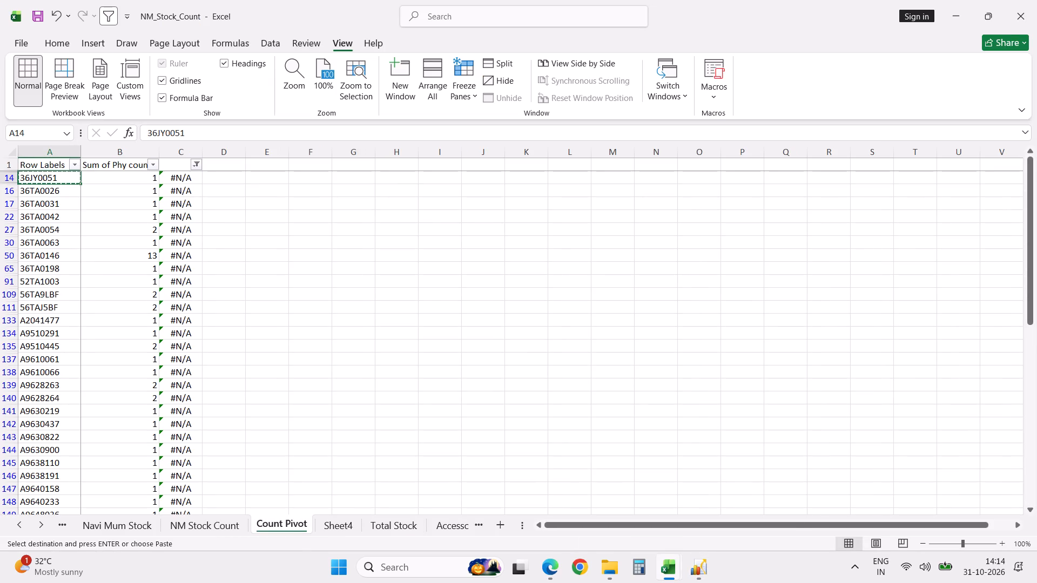
scroll(63, 367, "down", 3)
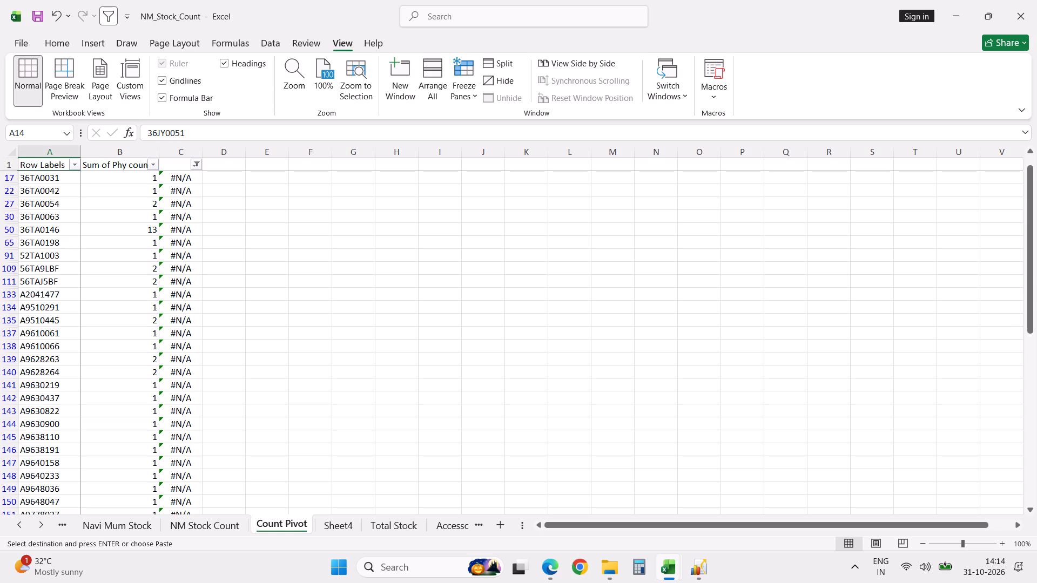
left_click(59, 357)
key("ctrl+c")
key("alt+Tab")
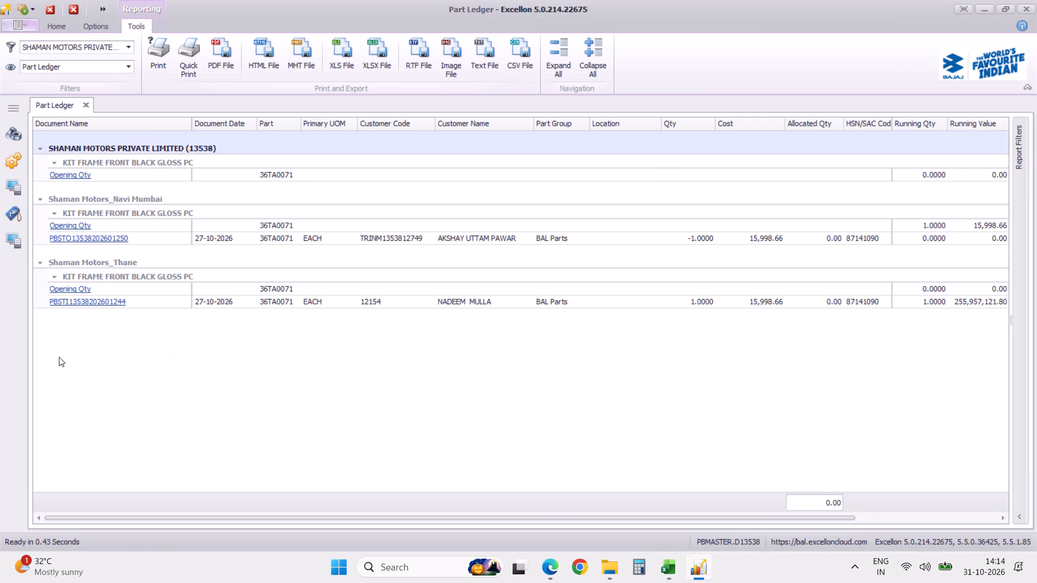
key("alt+Tab")
left_click(402, 526)
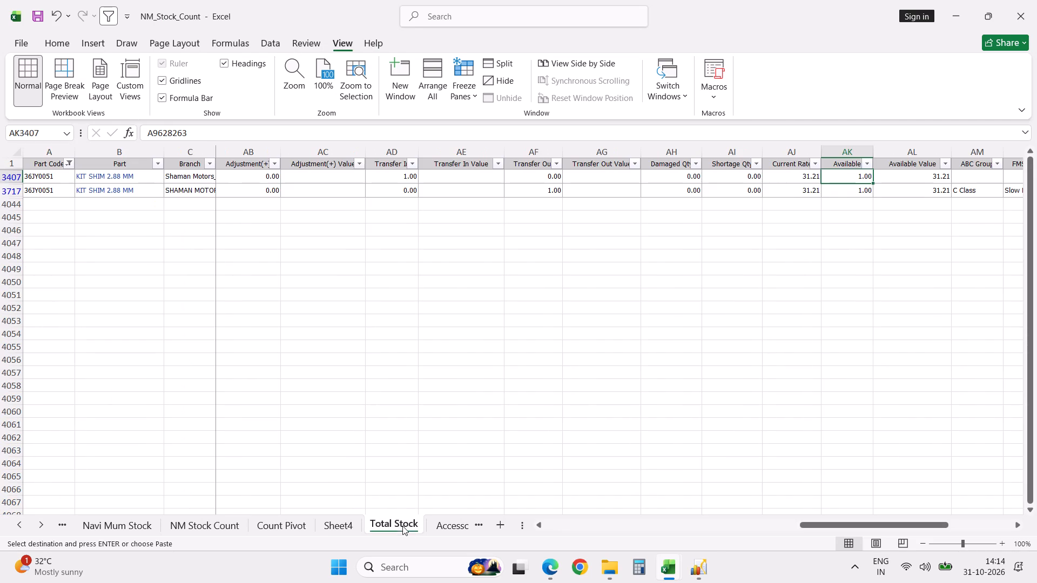
left_click(67, 164)
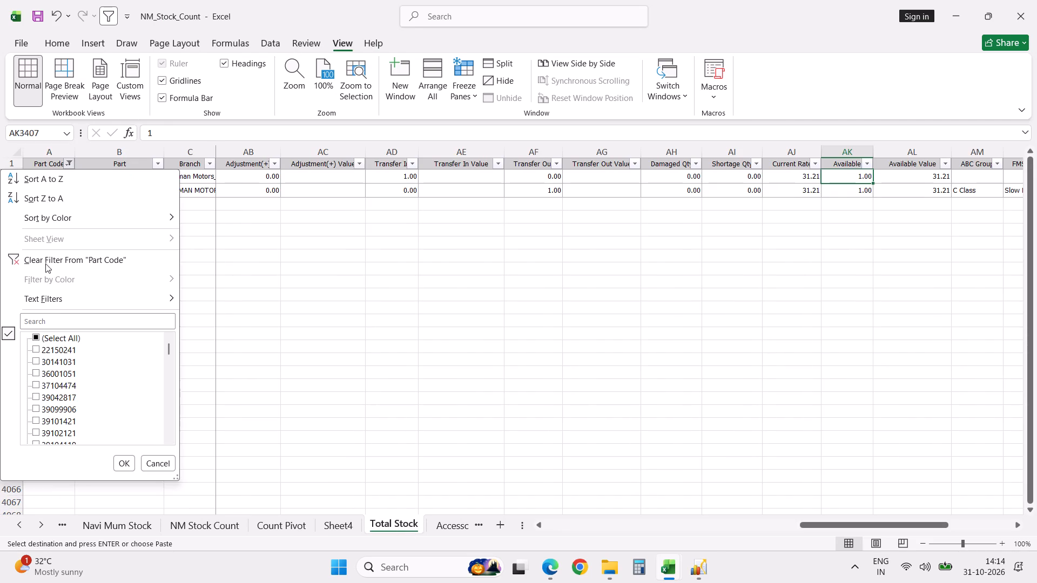
left_click(56, 321)
key("ctrl+v")
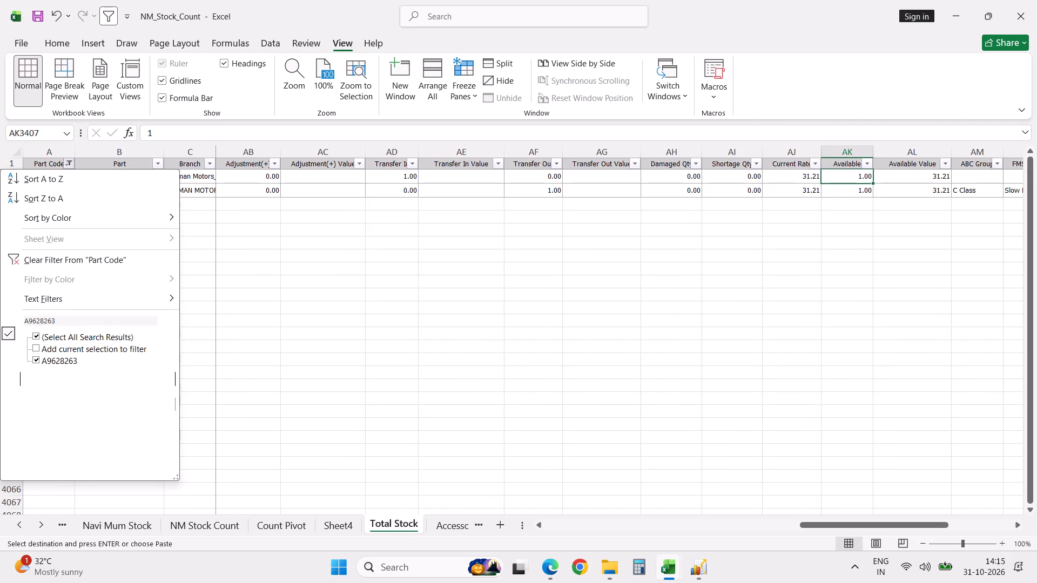
key("Return")
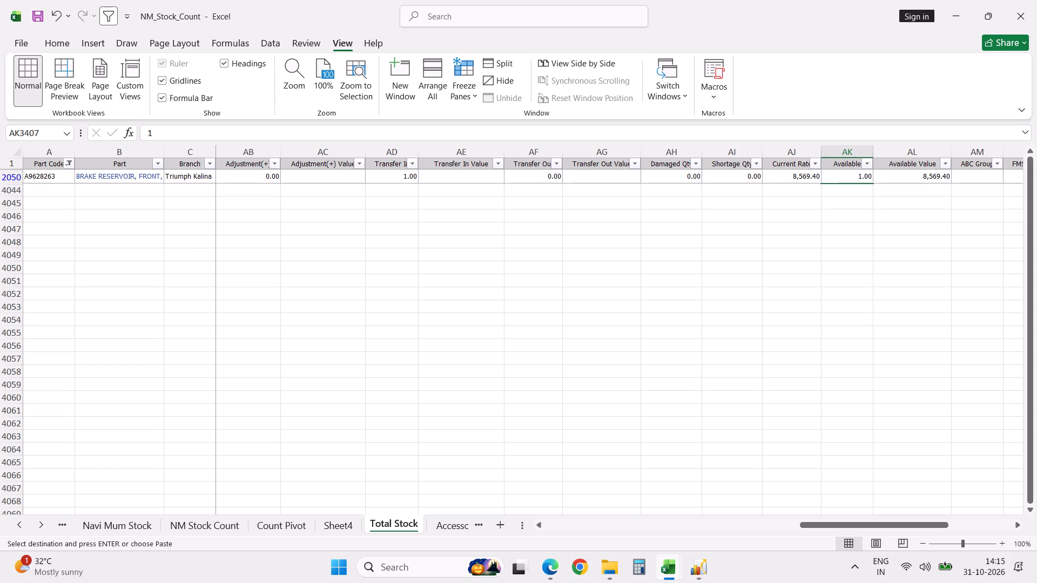
Examine the branch, received, transfer and Available columns for part A9628263 in the Total Stock sheet.
key("Down")
key("Up")
key("Right")
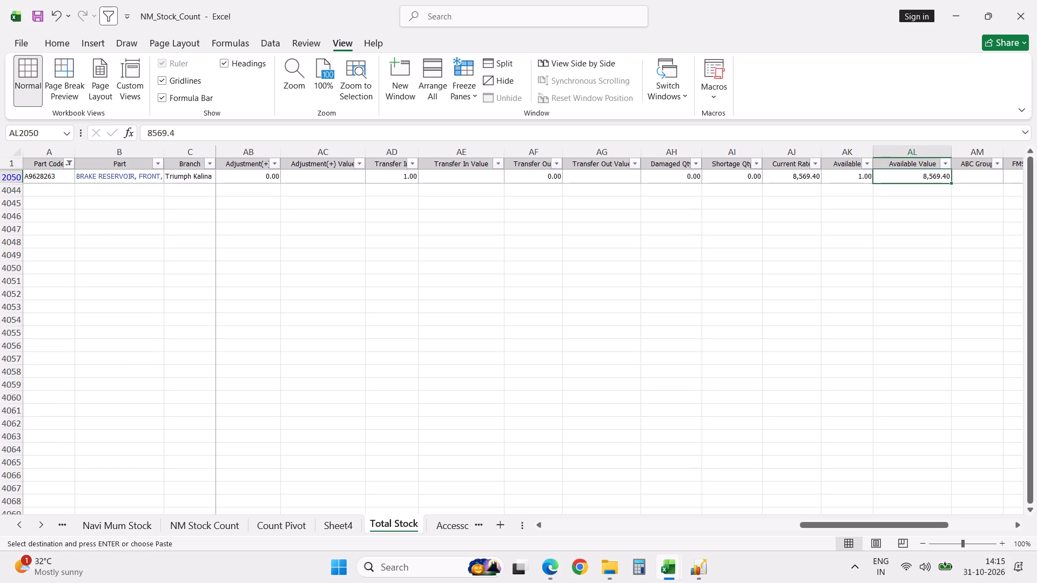
key("Left")
key("Left")
key("Left")
key("Left")
key("Left")
key("Left")
key("Left")
key("Left")
key("Left")
key("Left")
key("Left")
key("Left")
key("Left")
key("Left")
key("Left")
key("Left")
key("Left")
key("Left")
key("Left")
key("Left")
key("Left")
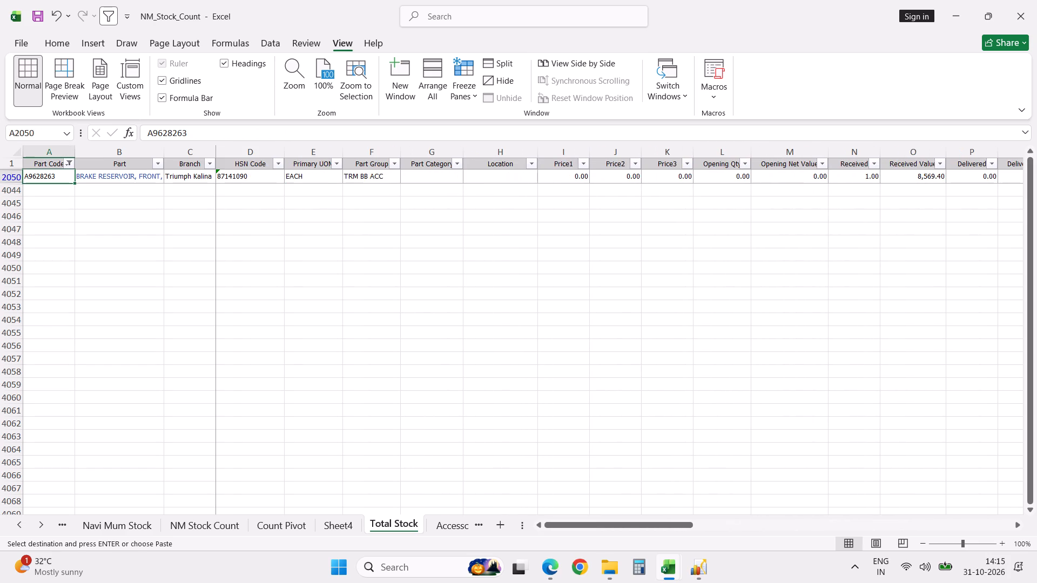
key("Right")
key("Right")
key("Right")
key("Right")
key("Right")
key("Right")
key("Right")
key("Right")
key("Right")
key("Right")
key("Right")
key("Right")
key("Right")
key("Right")
key("Right")
key("Right")
key("Right")
key("Right")
key("Right")
key("Right")
key("Right")
key("Right")
key("Right")
key("Right")
key("Right")
key("Right")
key("Right")
key("Right")
key("Right")
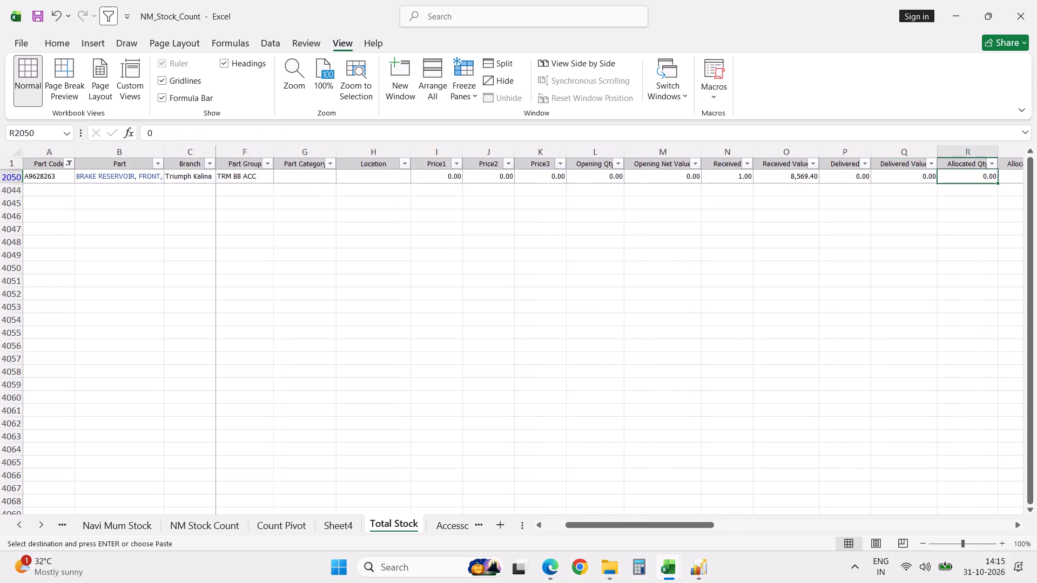
key("Right")
key("Right")
key("Right")
key("Right")
key("Right")
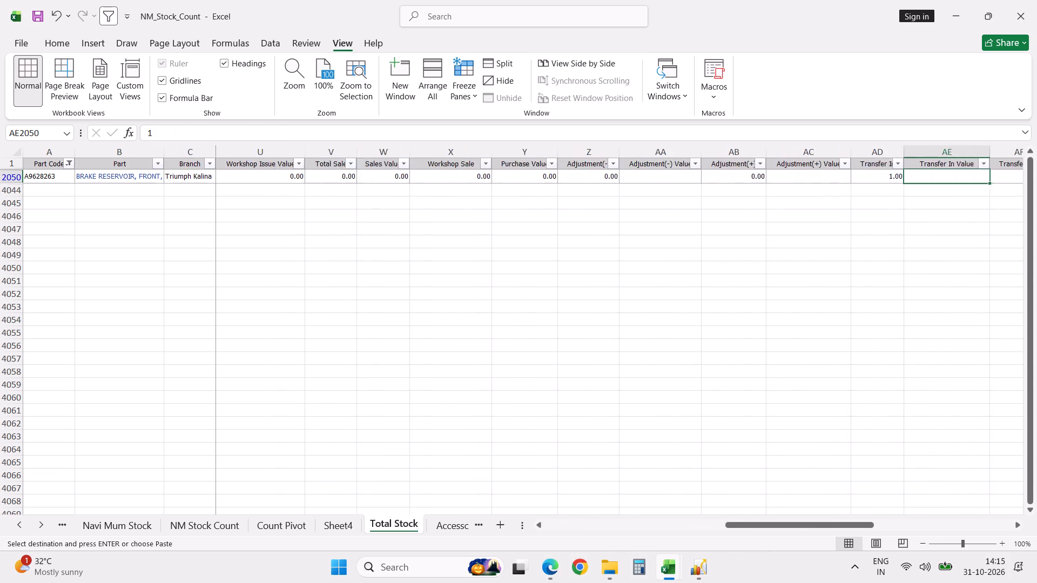
key("Right")
key("Right")
key("Right")
key("Right")
key("Right")
key("Right")
key("Right")
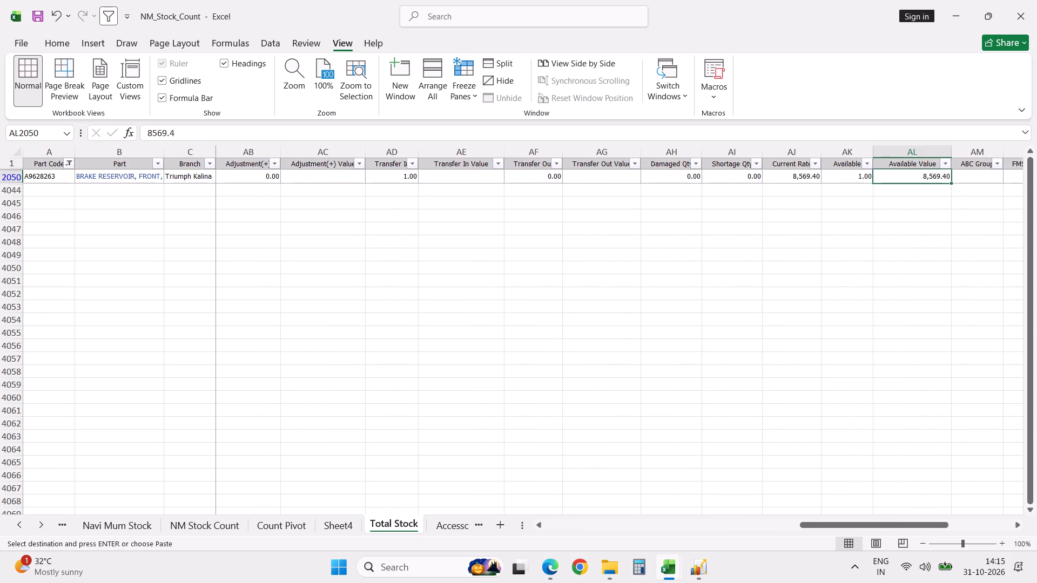
key("Left")
Compare part A9628263's physical count in the Count Pivot sheet with its Available quantity in the Total Stock sheet.
key("alt+Tab")
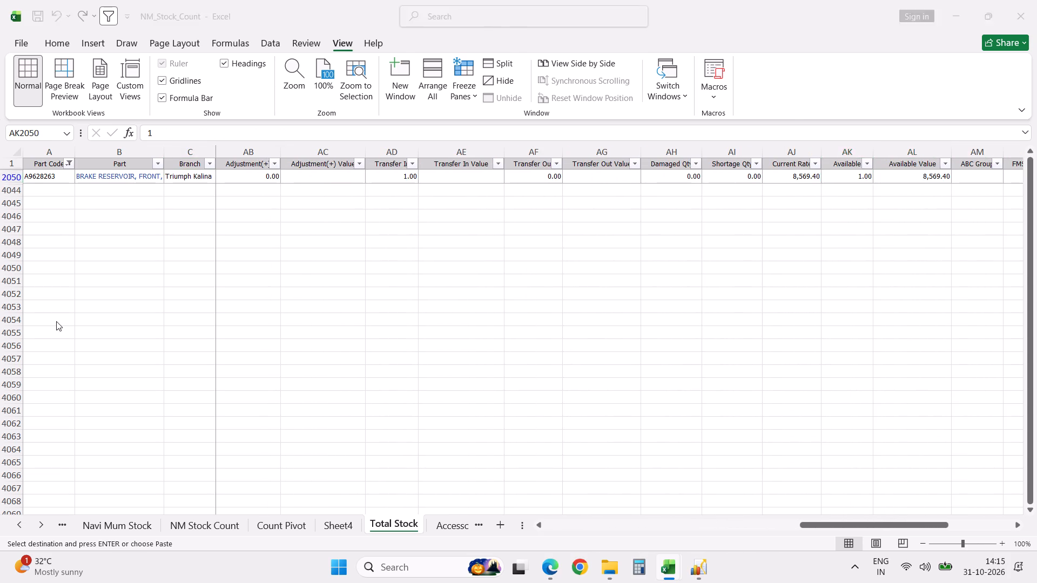
key("alt+Tab")
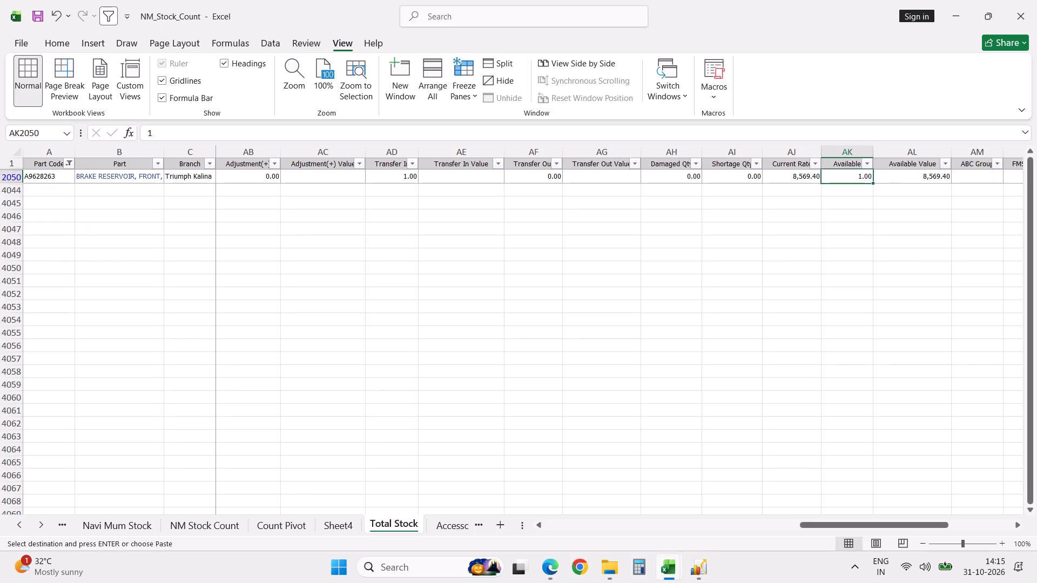
left_click(286, 531)
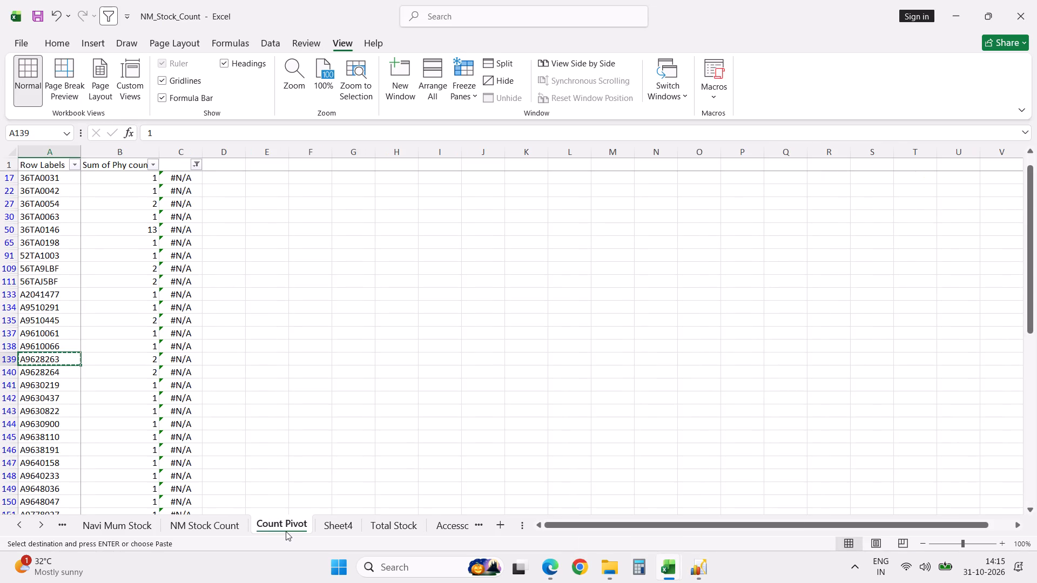
key("alt+Tab")
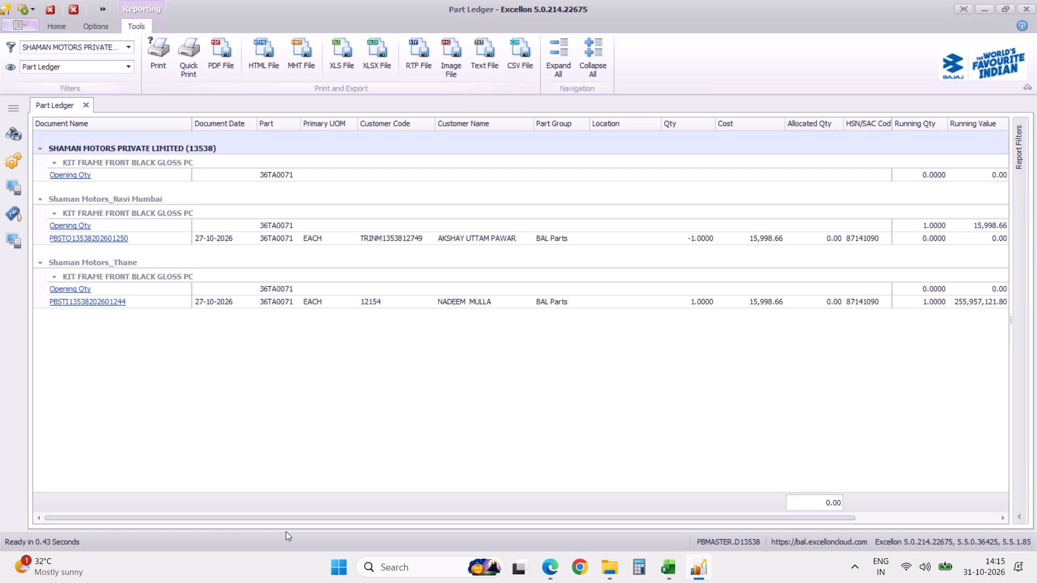
key("alt+Tab")
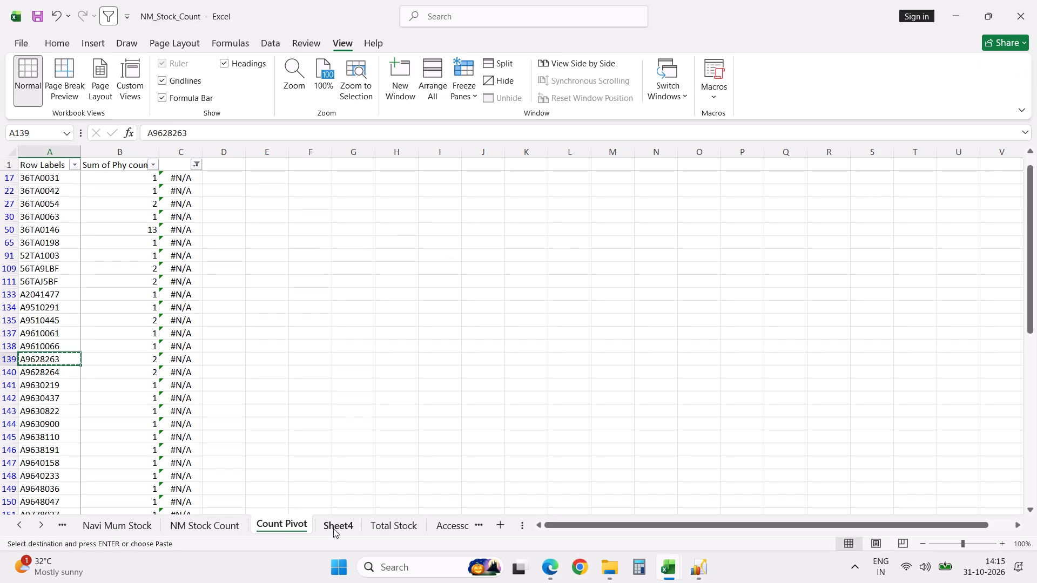
left_click(387, 518)
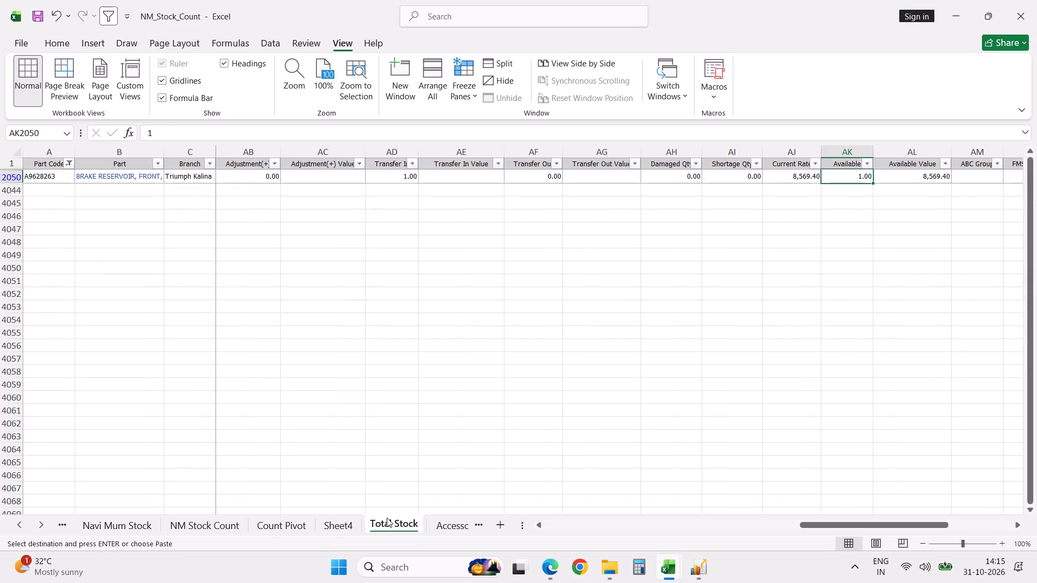
left_click(282, 526)
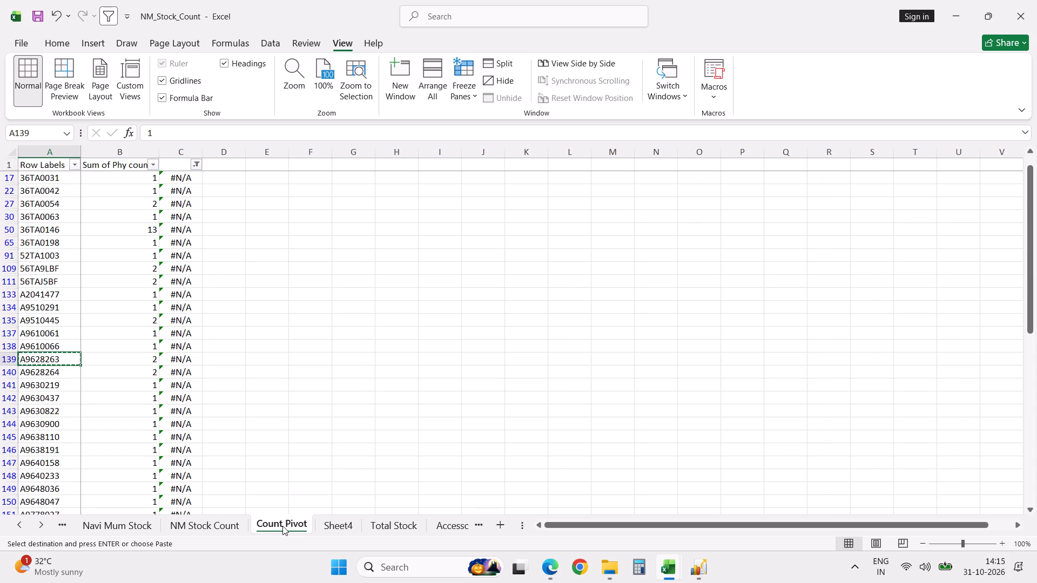
left_click(401, 525)
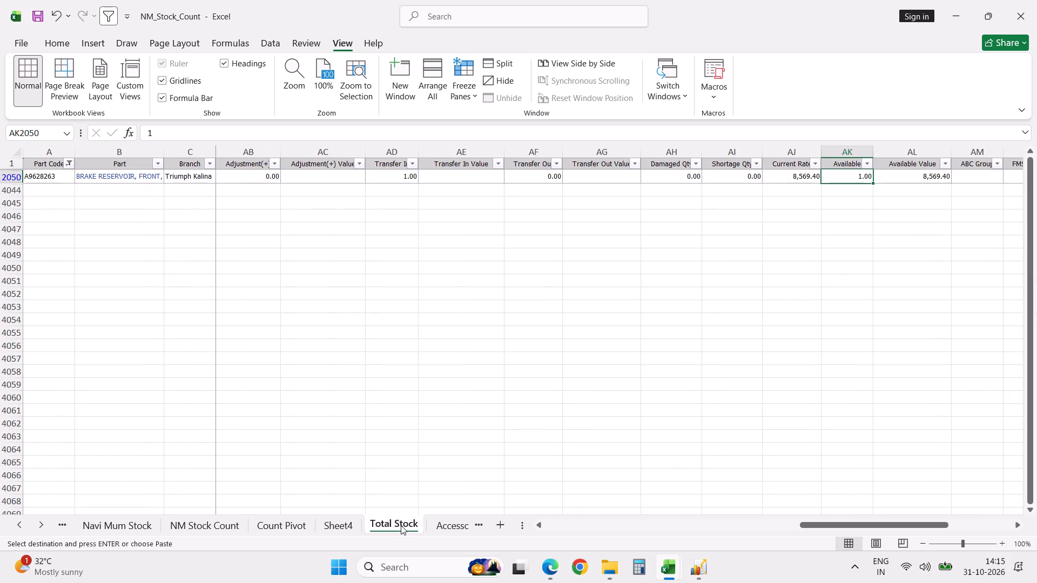
Copy part code A9630822 from the Count Pivot sheet and filter Total Stock's Part Code column to it.
left_click(276, 521)
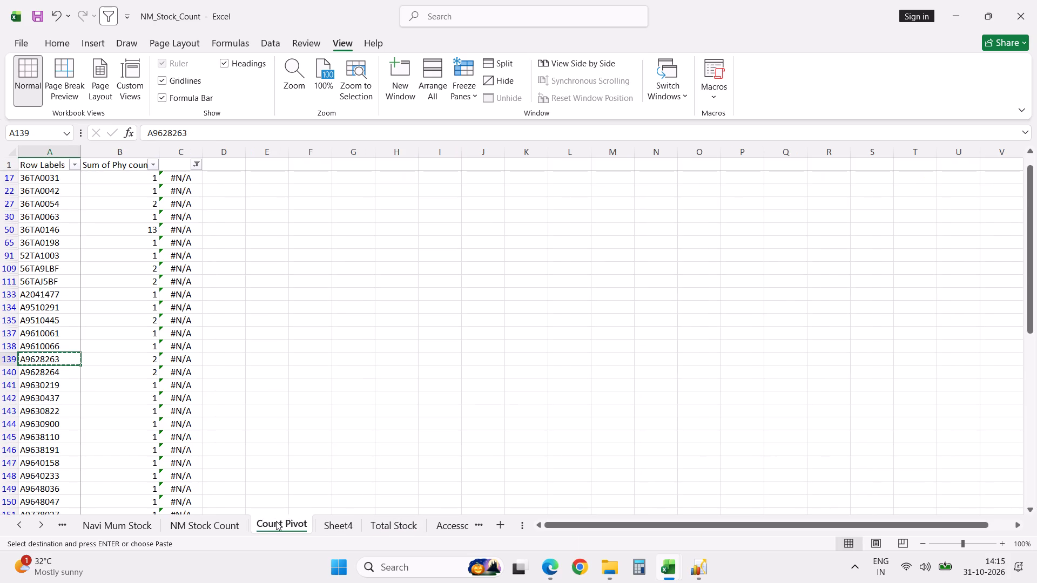
left_click(63, 410)
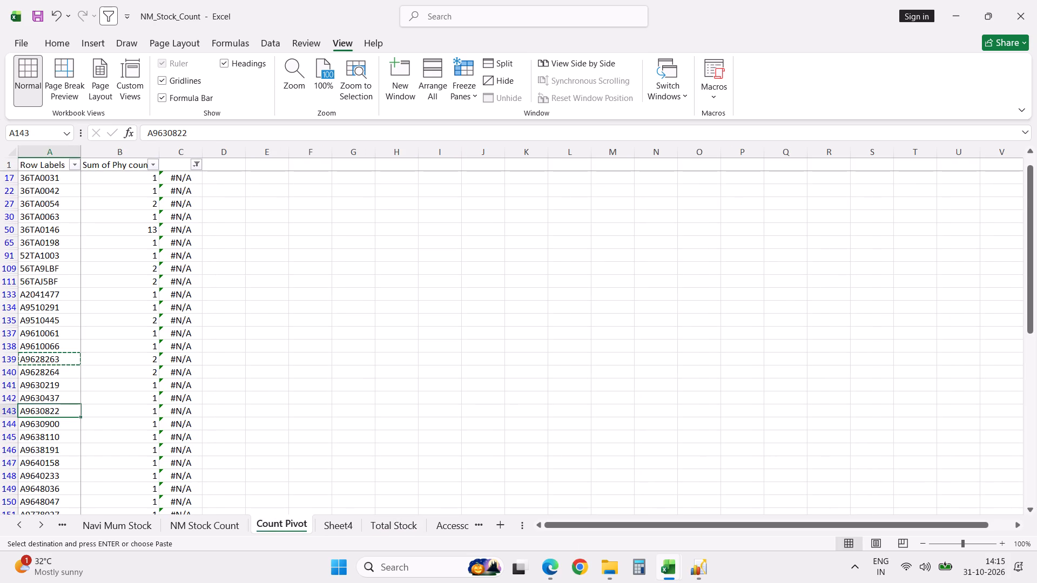
key("ctrl+c")
left_click(402, 527)
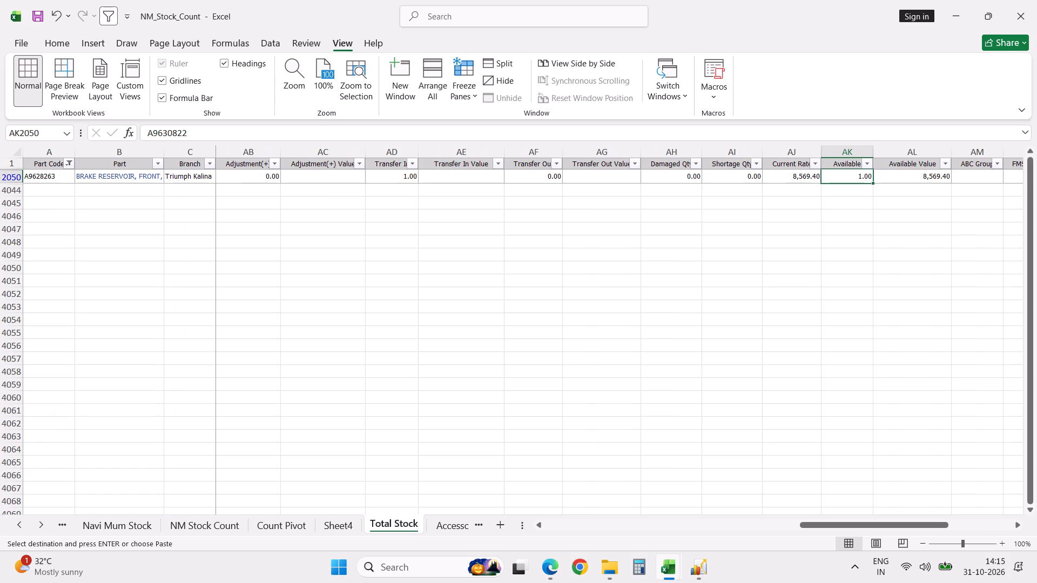
left_click(69, 165)
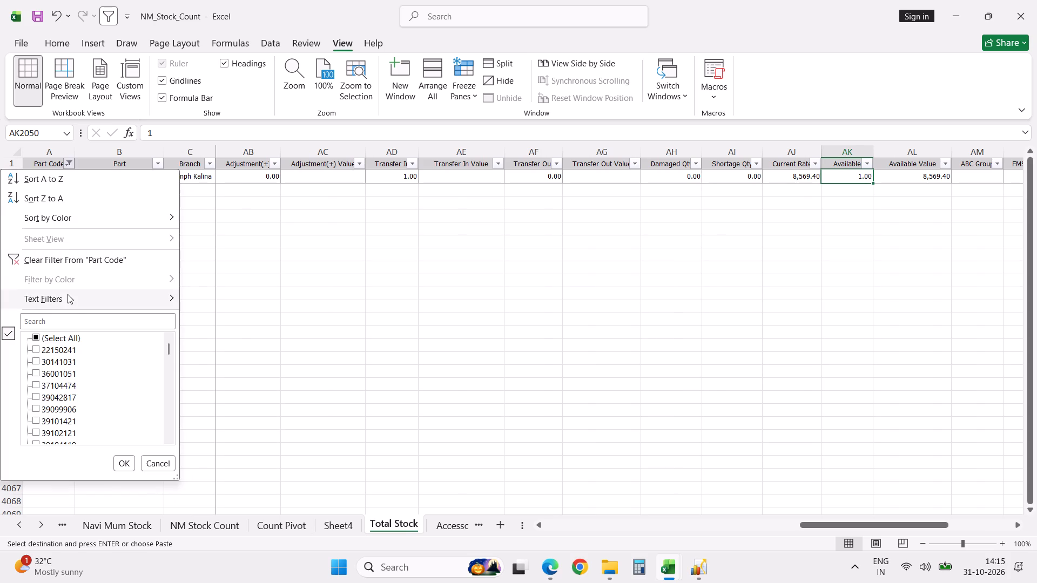
left_click(68, 321)
key("ctrl+v")
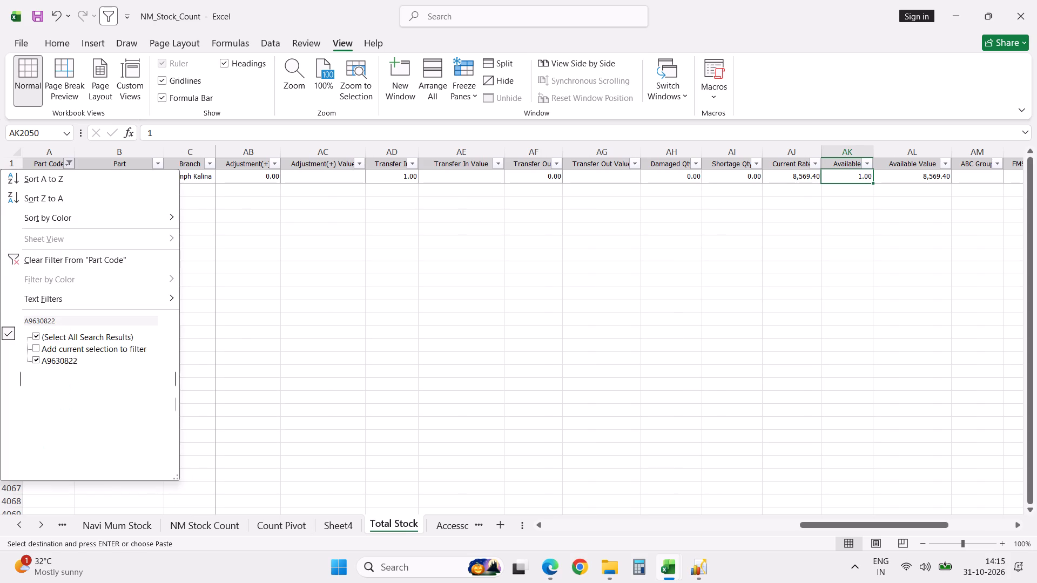
key("Return")
key("Down")
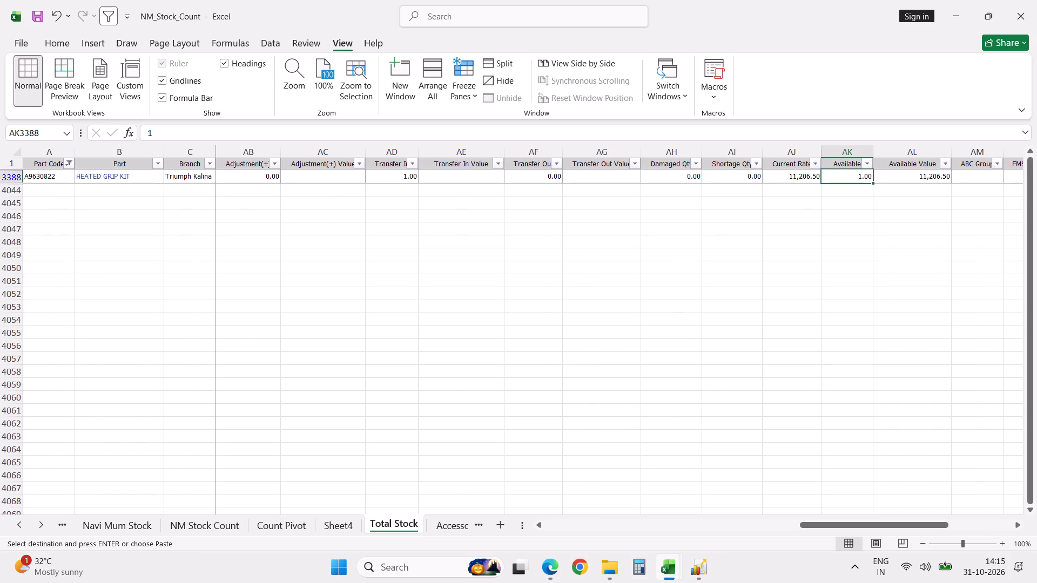
key("Left")
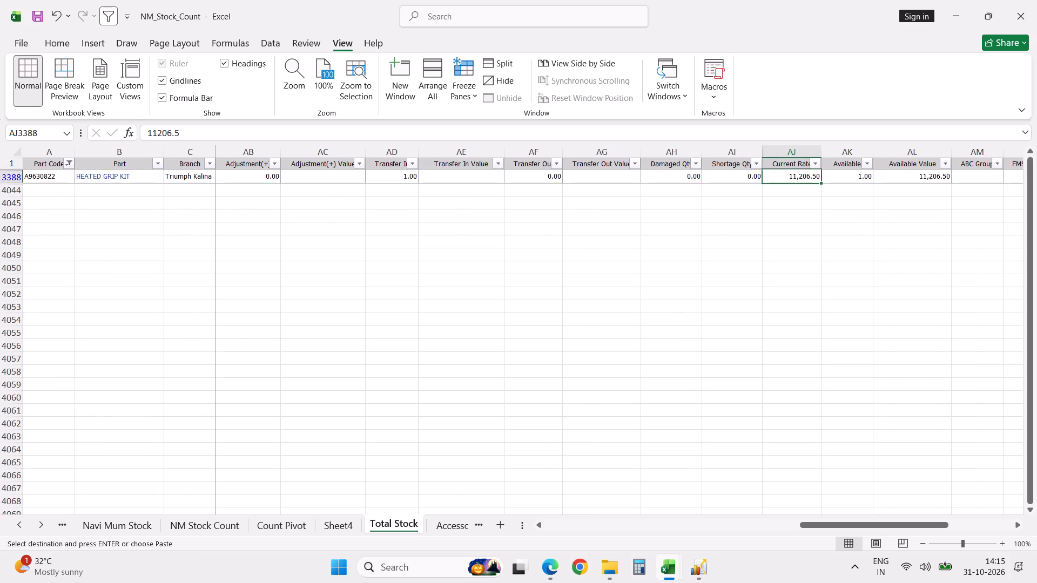
Copy part code DH161429 from the Count Pivot sheet and search for it in Total Stock's Part Code filter.
left_click(284, 530)
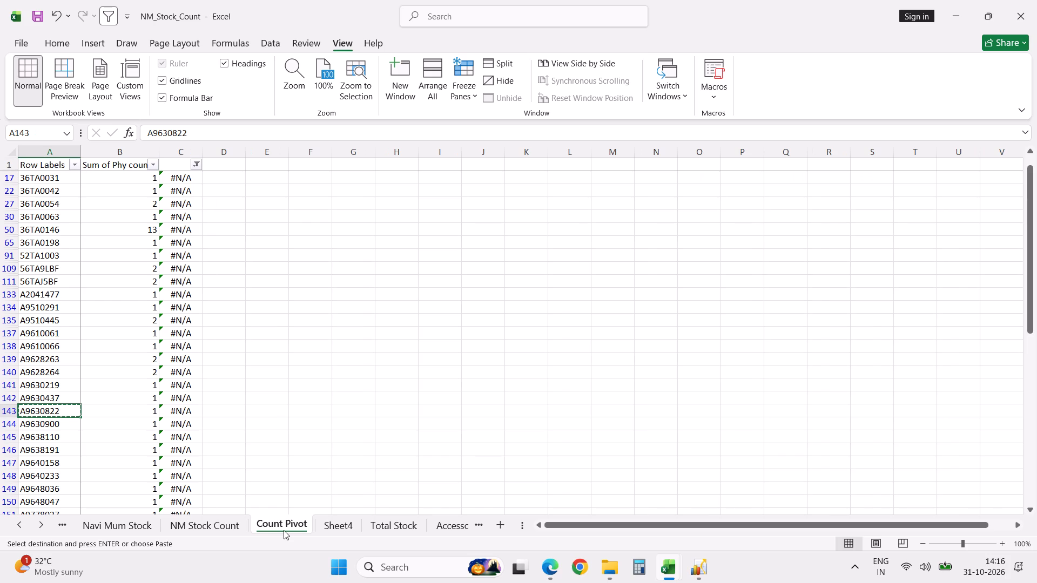
key("Escape")
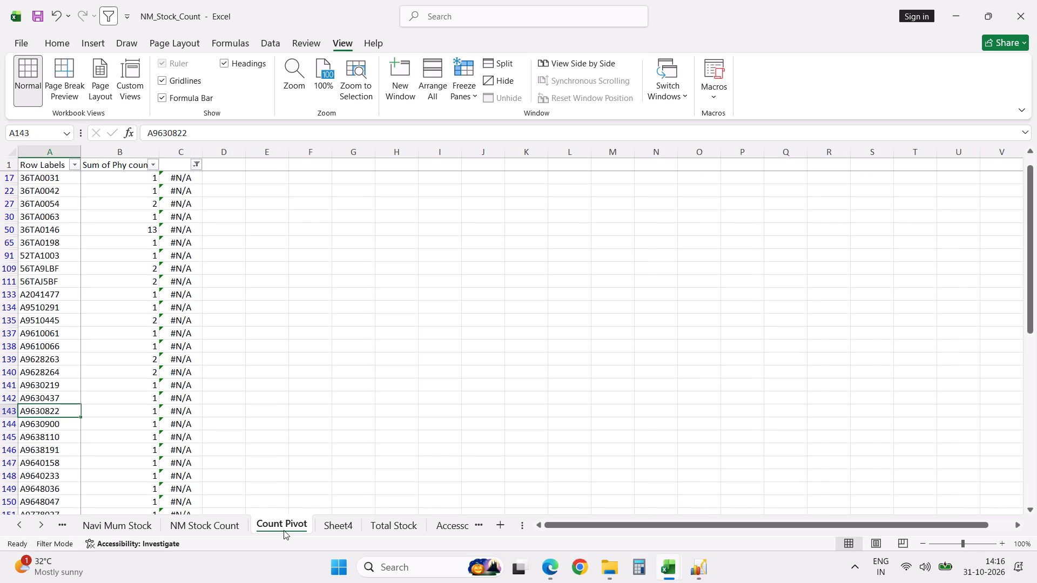
scroll(284, 530, "down", 4)
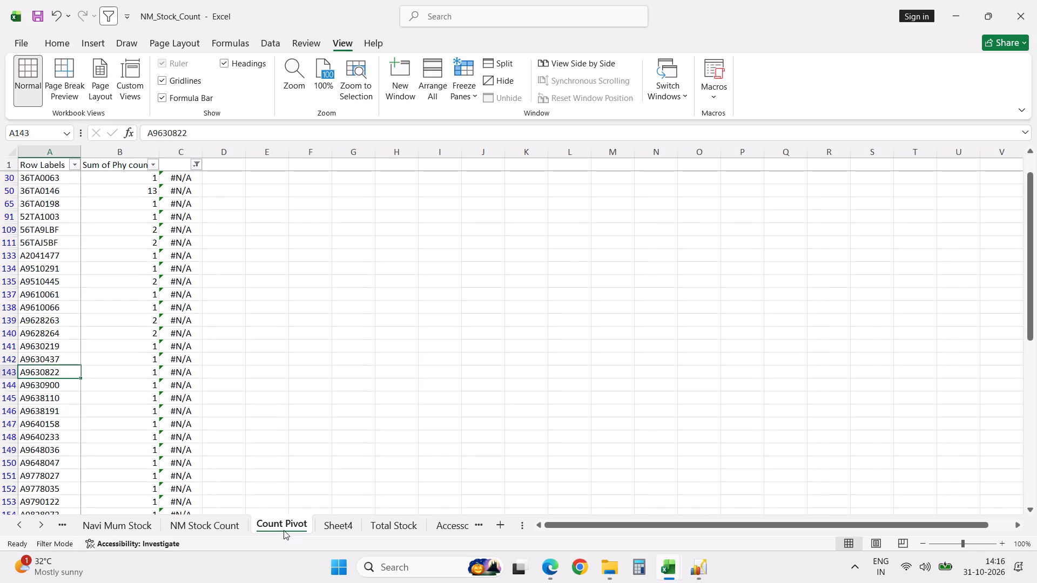
scroll(284, 530, "up", 15)
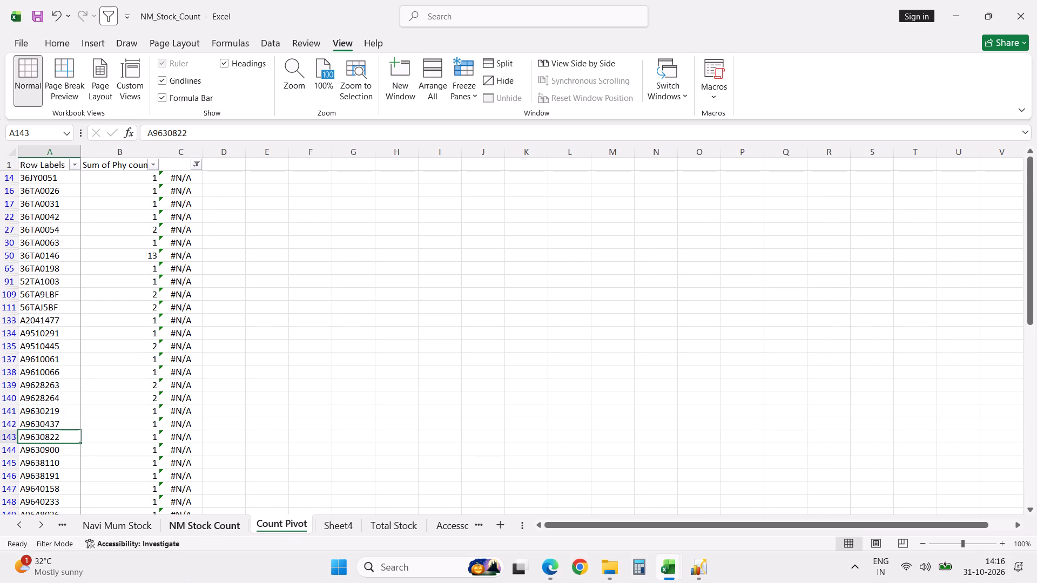
scroll(163, 426, "down", 12)
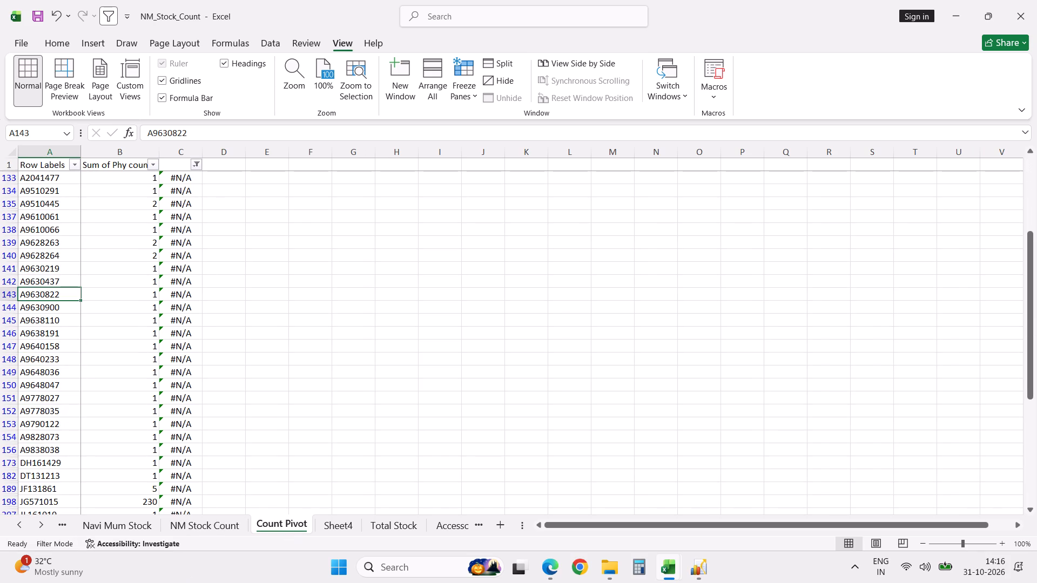
left_click(57, 462)
key("ctrl+c")
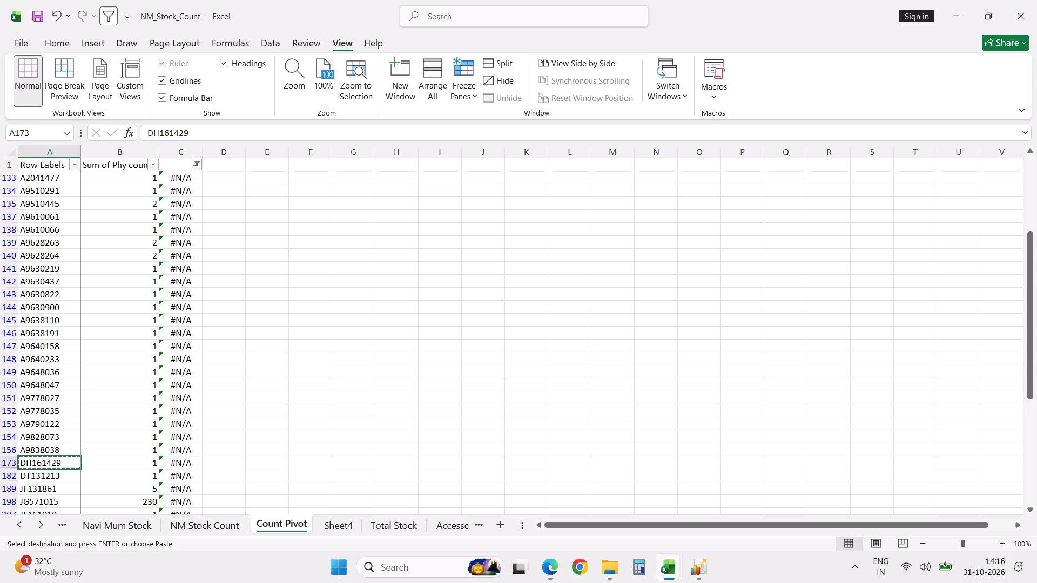
left_click(390, 524)
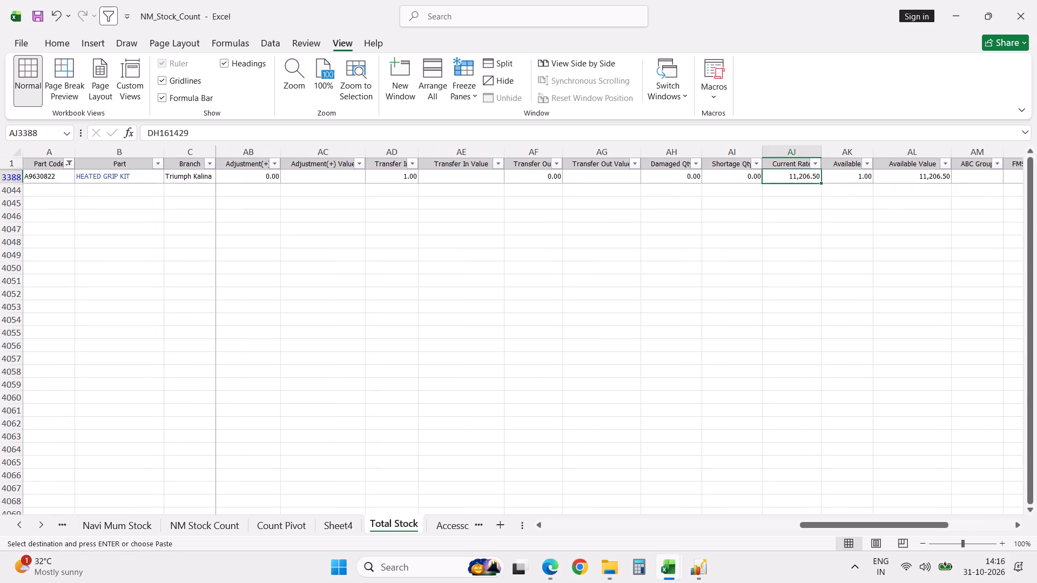
left_click(70, 163)
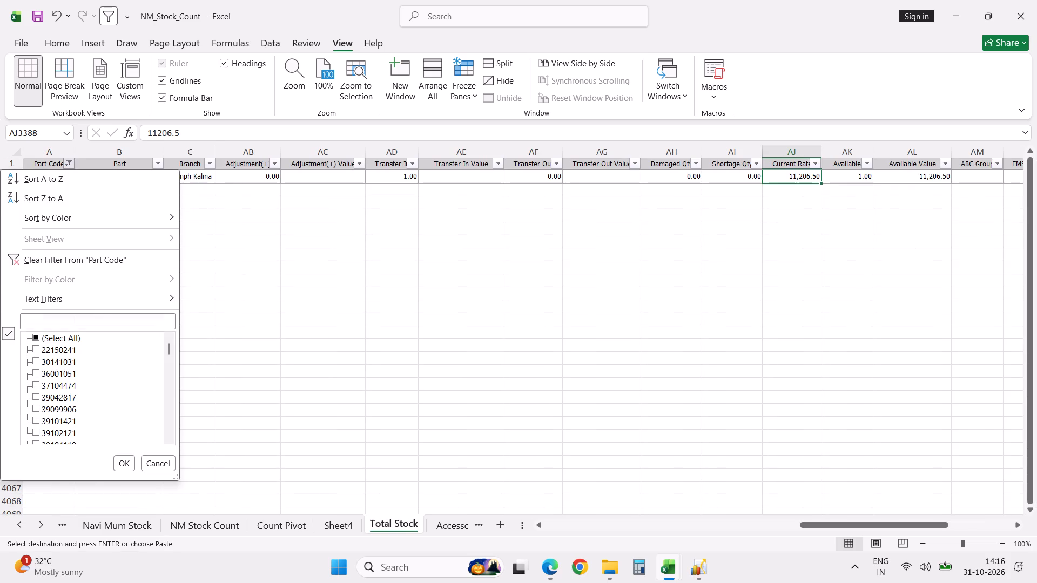
left_click(100, 321)
key("ctrl+v")
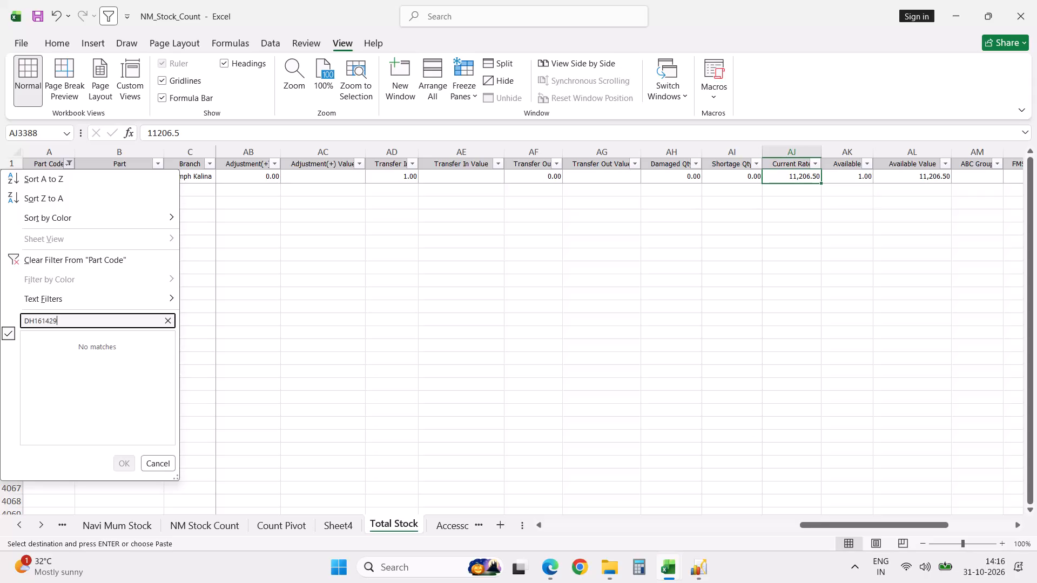
key("Escape")
key("Escape")
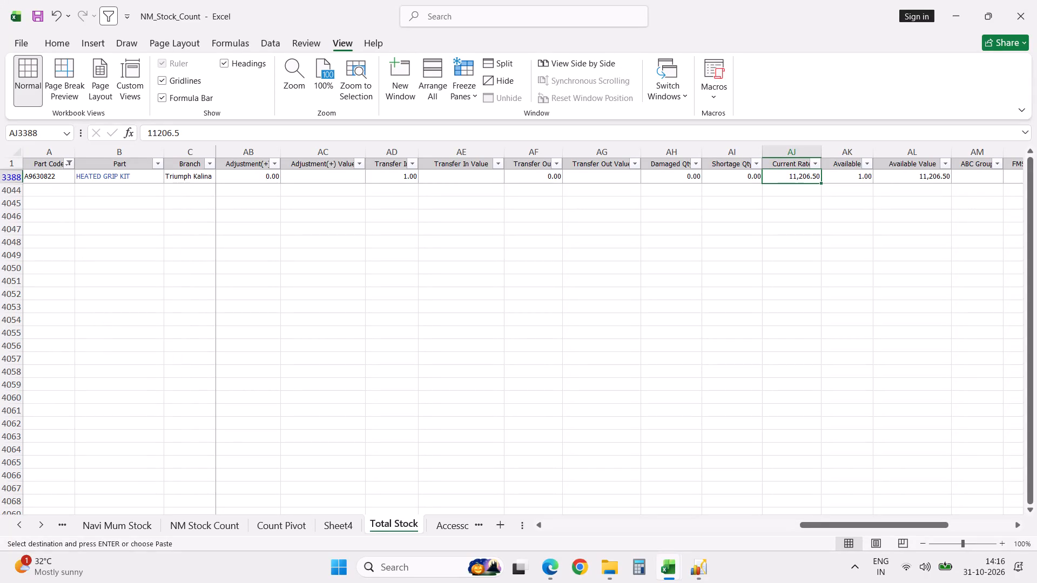
scroll(100, 321, "up", 13)
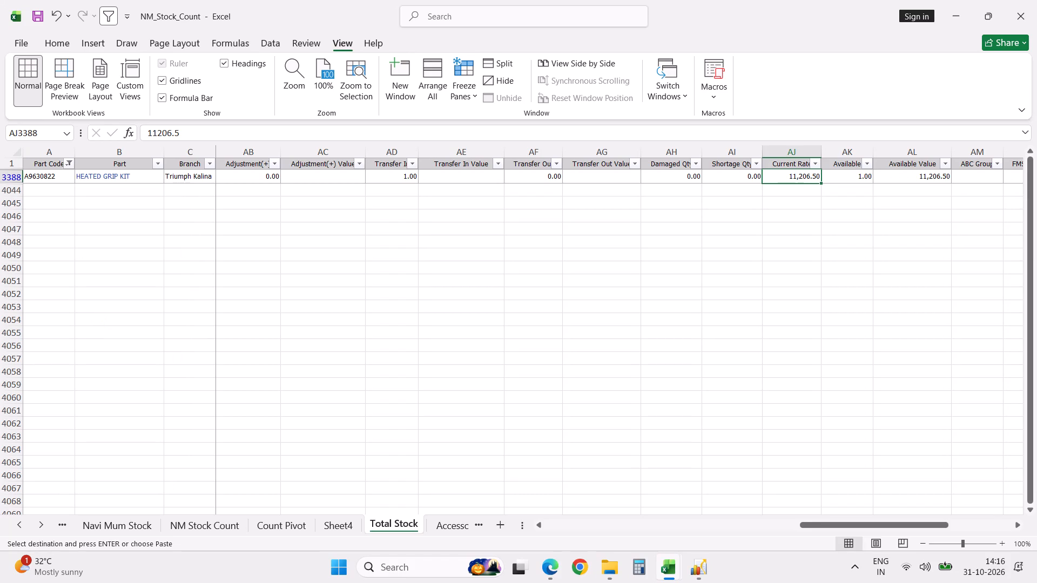